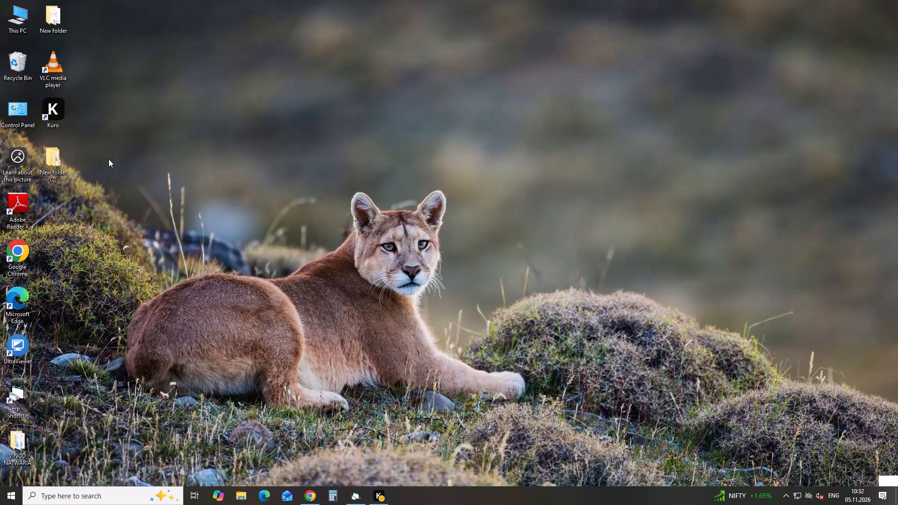
Switch to the AutoFast ERP production system and open the preliminary second-operation production entry form.
click(350, 495)
click(46, 19)
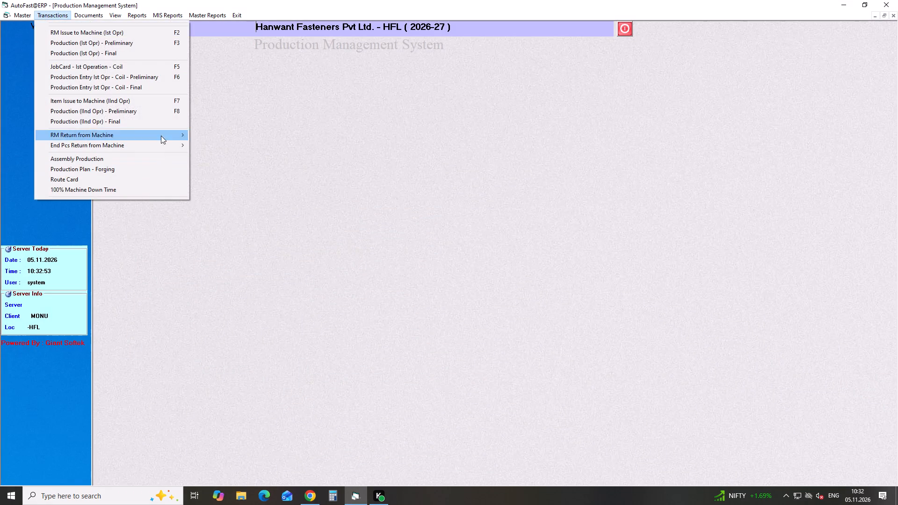
click(175, 113)
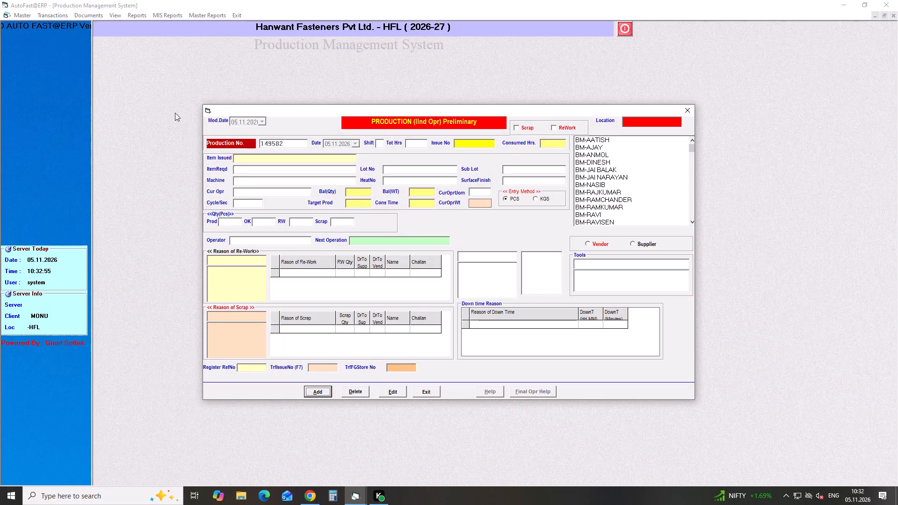
Start a new production entry dated 05.11.2026 for shift B with 8 total hours and load issue number 149916.
key(Return)
key(Return)
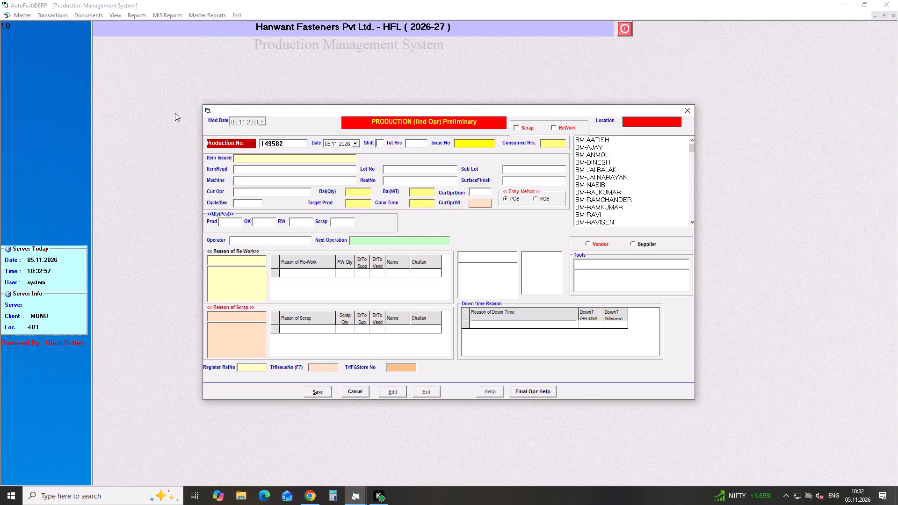
key(b)
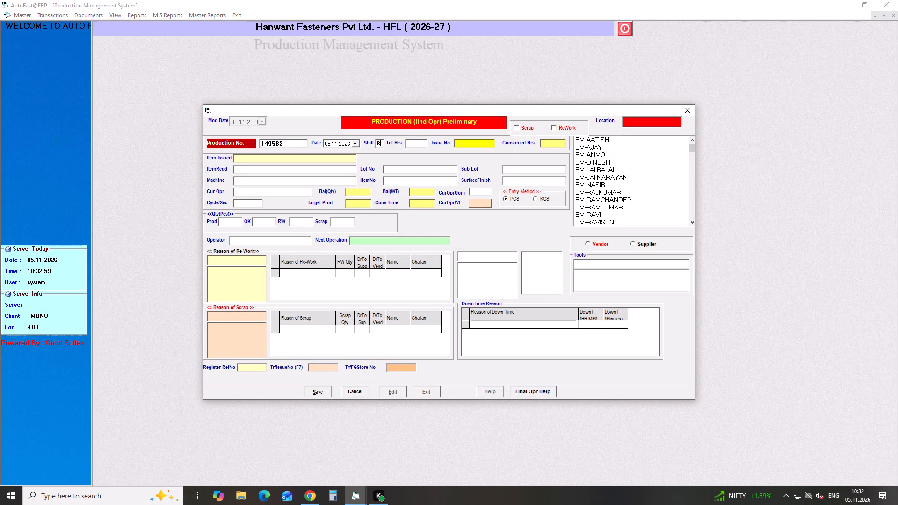
key(Return)
key(8)
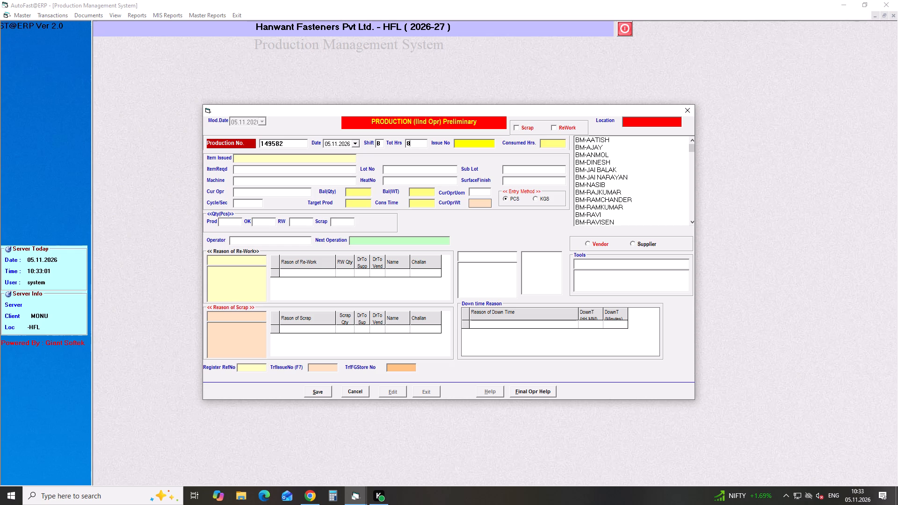
key(Return)
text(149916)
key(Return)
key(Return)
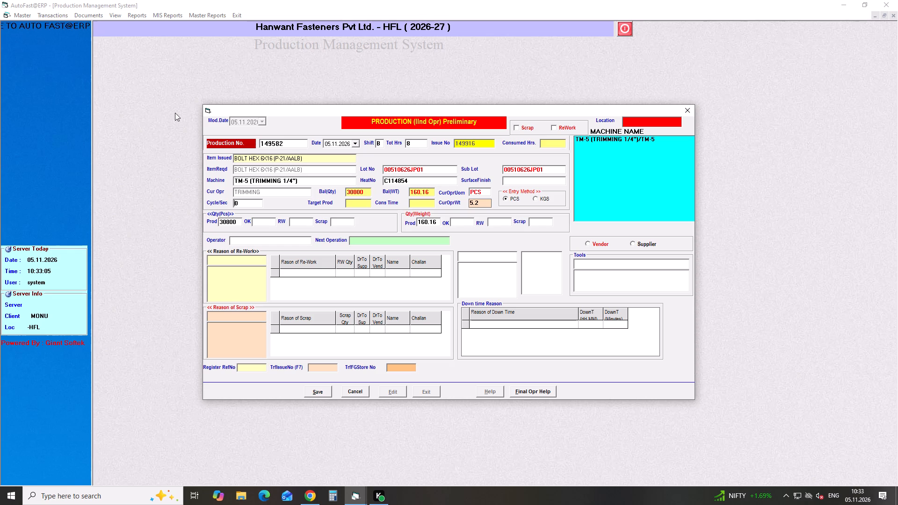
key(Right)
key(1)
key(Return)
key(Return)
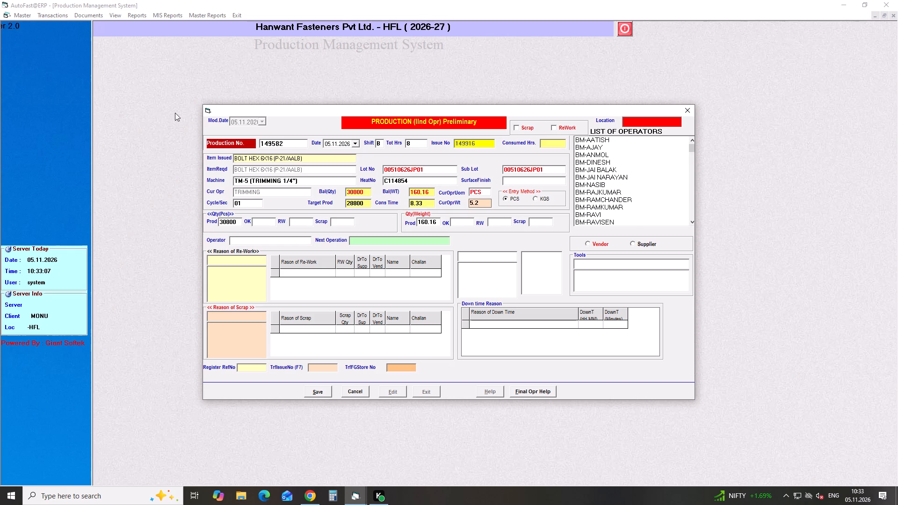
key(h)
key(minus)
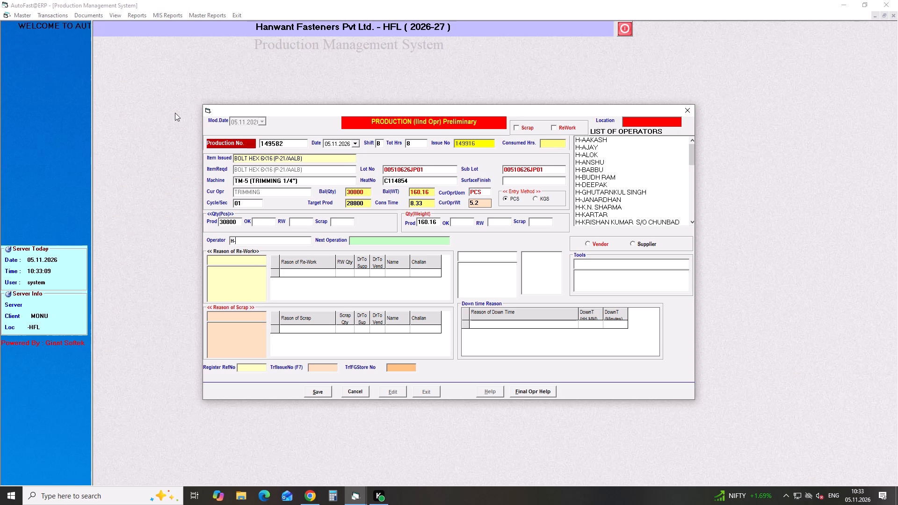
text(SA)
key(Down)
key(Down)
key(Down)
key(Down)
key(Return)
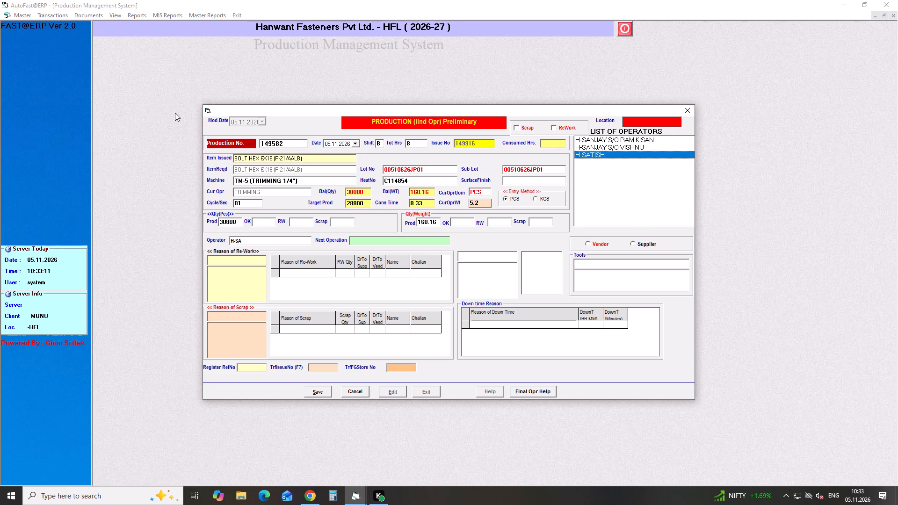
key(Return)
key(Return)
click(320, 396)
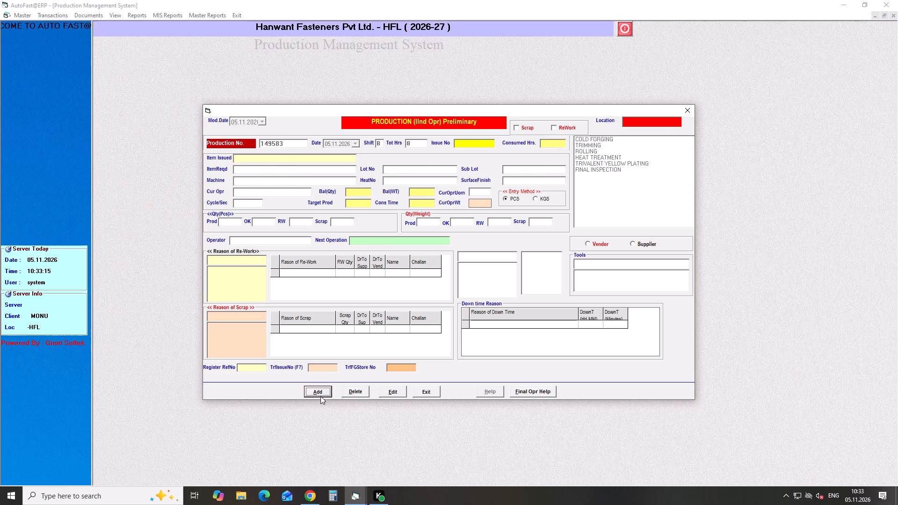
Start another production entry, date it 04.11.2026 and load issue number 149917.
key(Return)
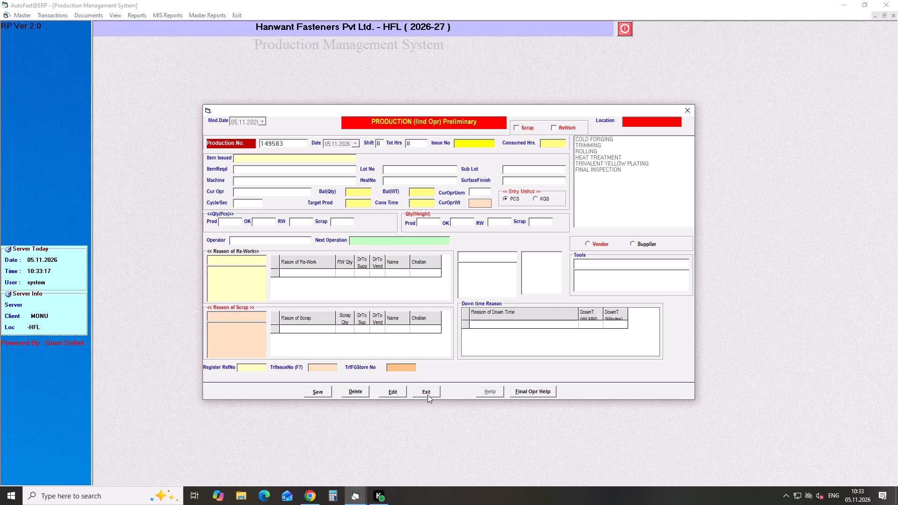
key(Down)
key(Return)
key(Return)
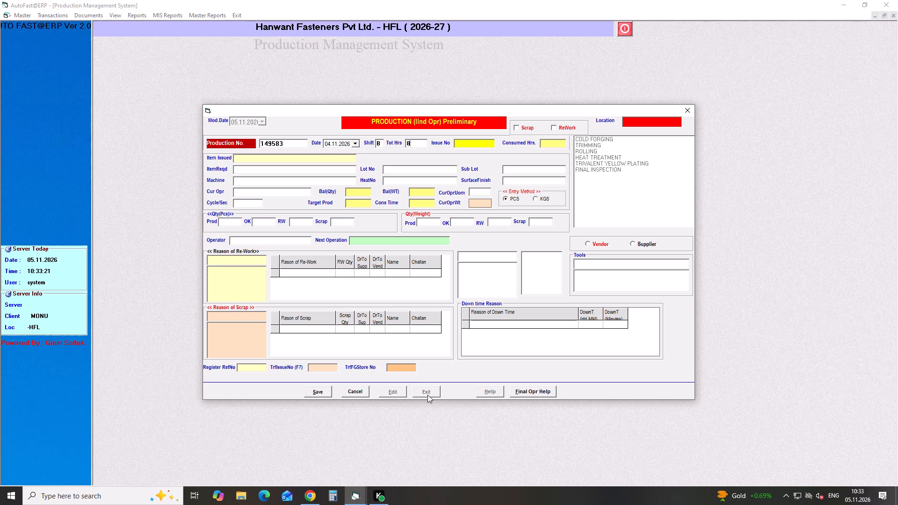
key(Return)
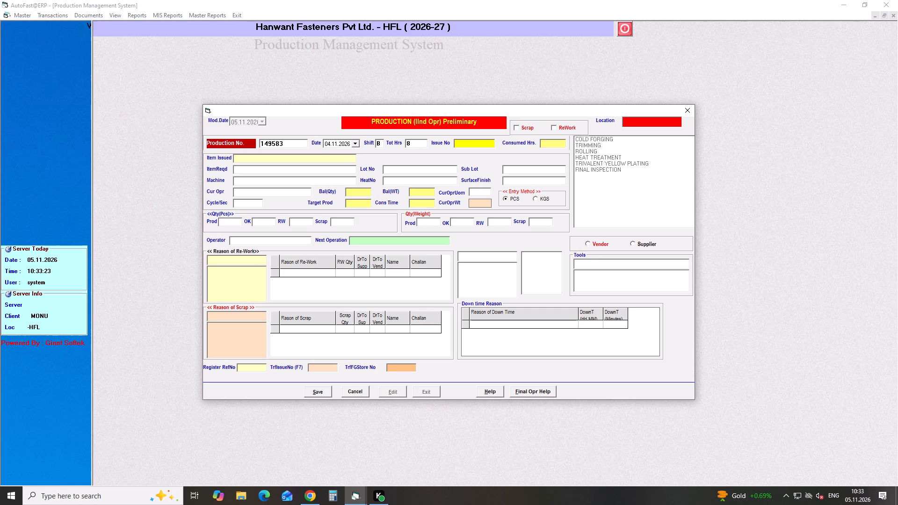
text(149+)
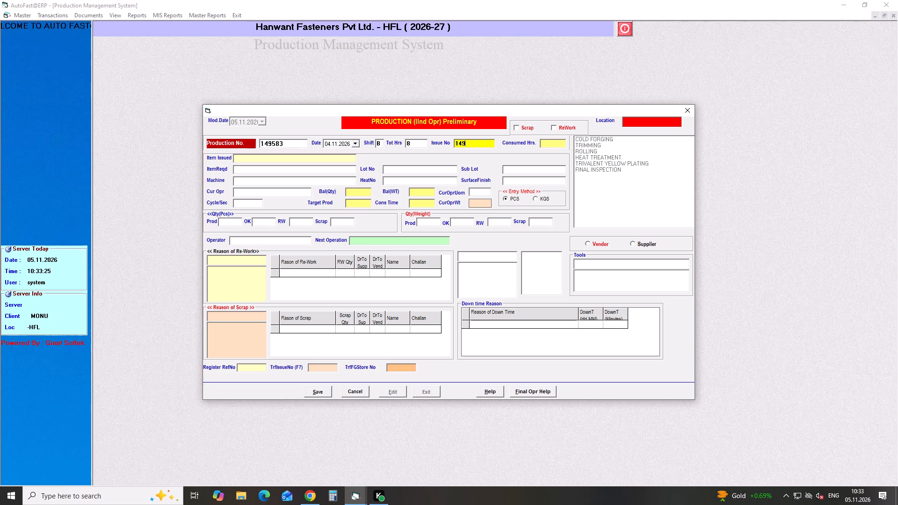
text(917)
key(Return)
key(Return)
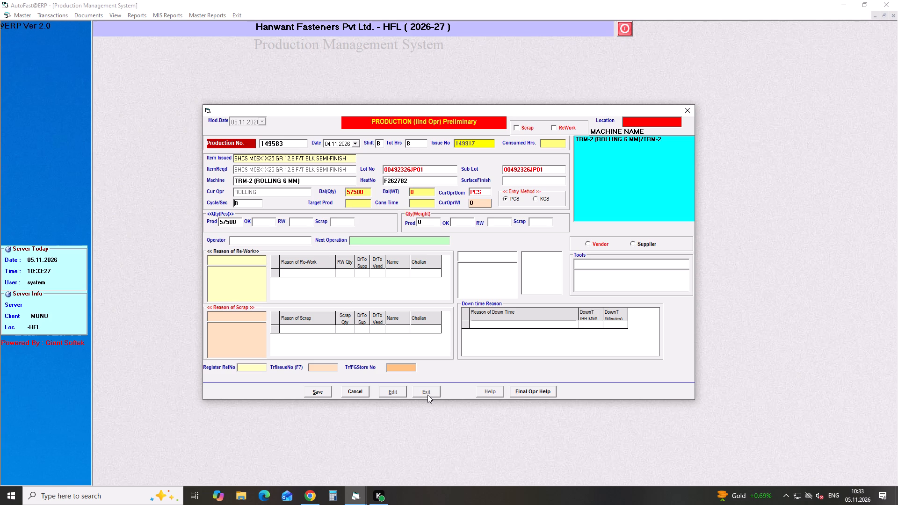
Set the cycle time to 01 second, assign the operator matching H-G, accept Final Inspection as next operation and save the entry.
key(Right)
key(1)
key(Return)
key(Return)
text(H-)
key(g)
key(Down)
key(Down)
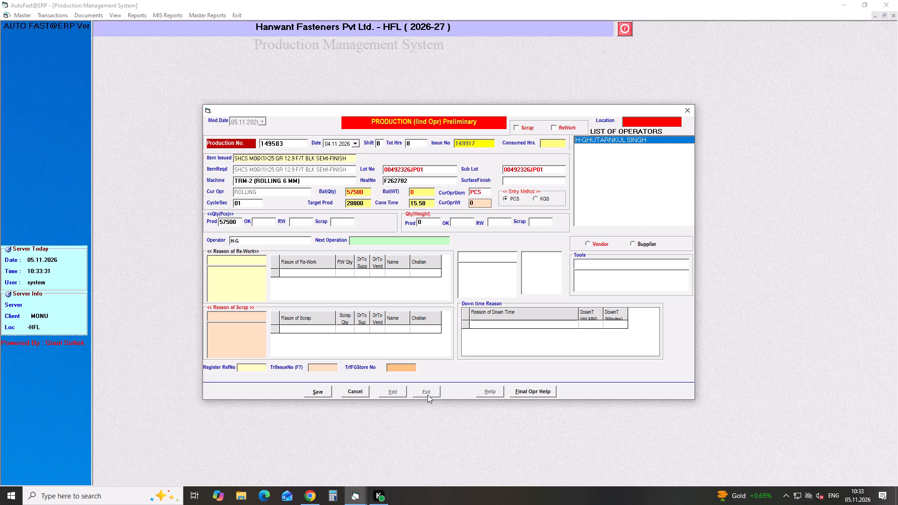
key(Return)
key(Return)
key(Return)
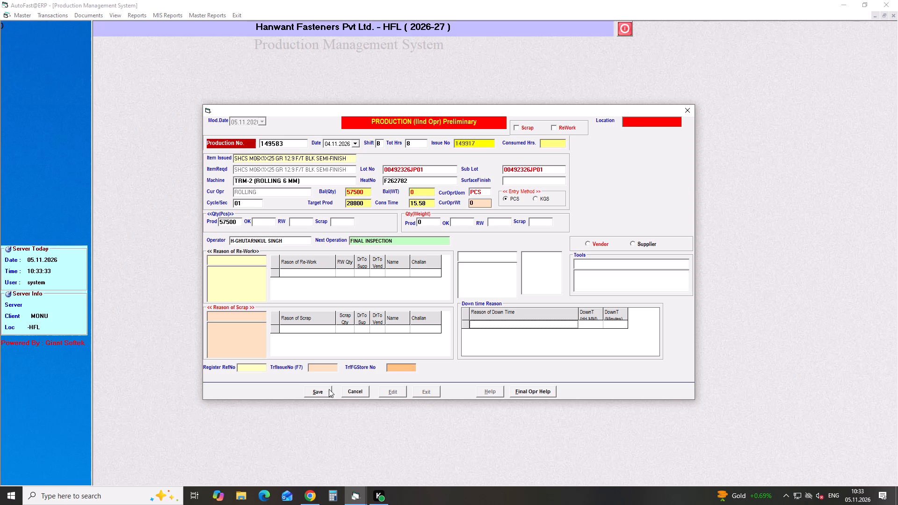
click(322, 390)
Start another production entry, date it 04.11.2026 and load issue number 149918.
key(Return)
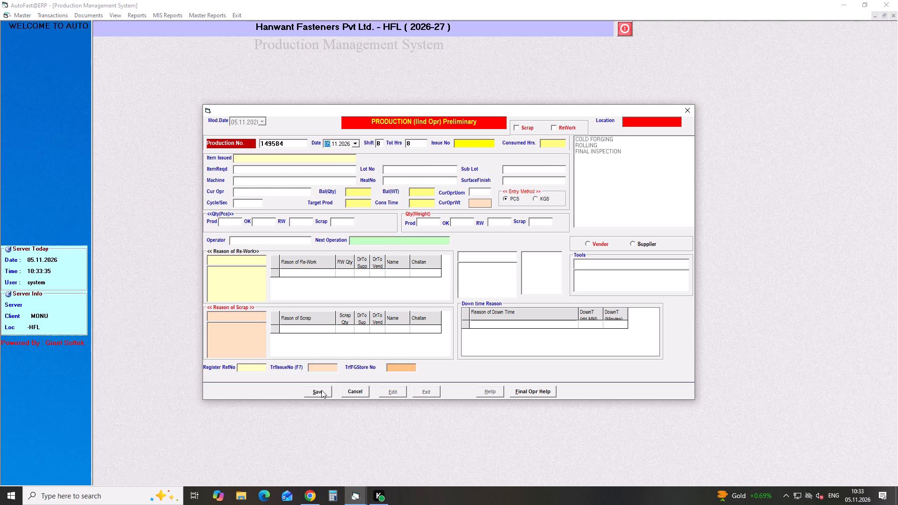
key(Down)
key(Return)
key(Return)
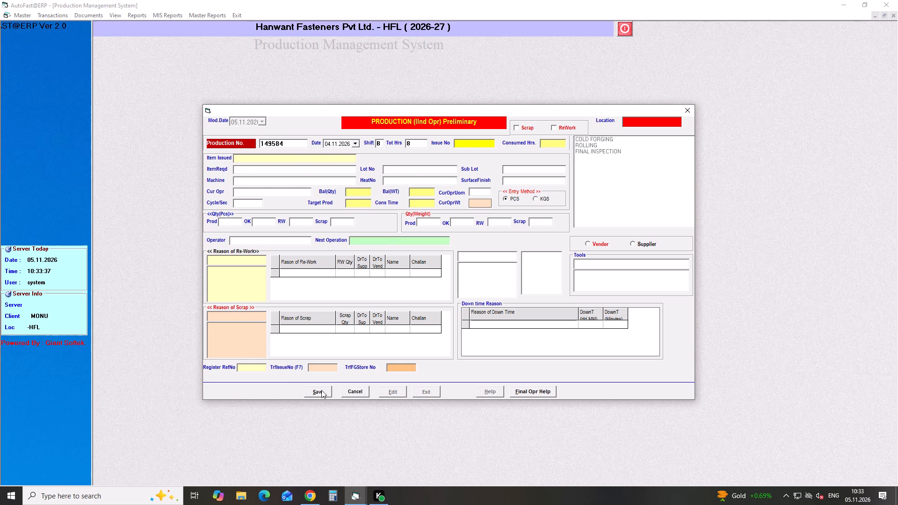
key(Return)
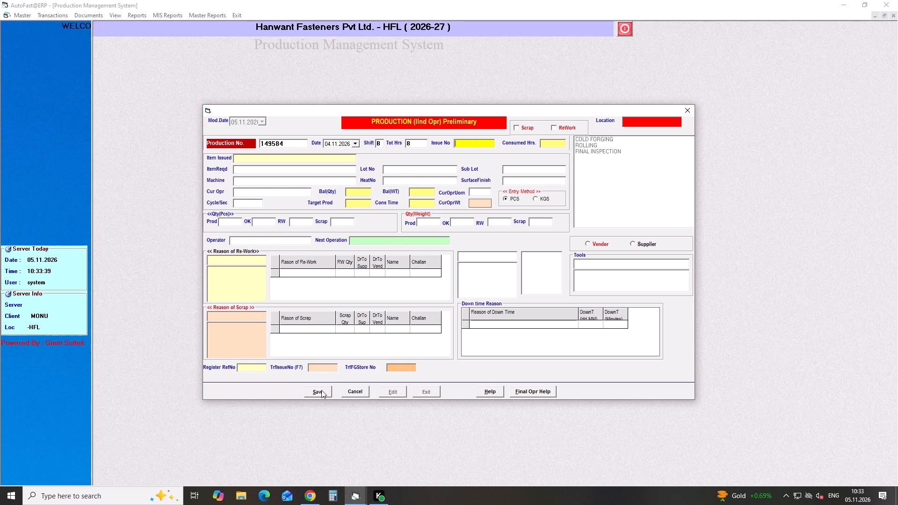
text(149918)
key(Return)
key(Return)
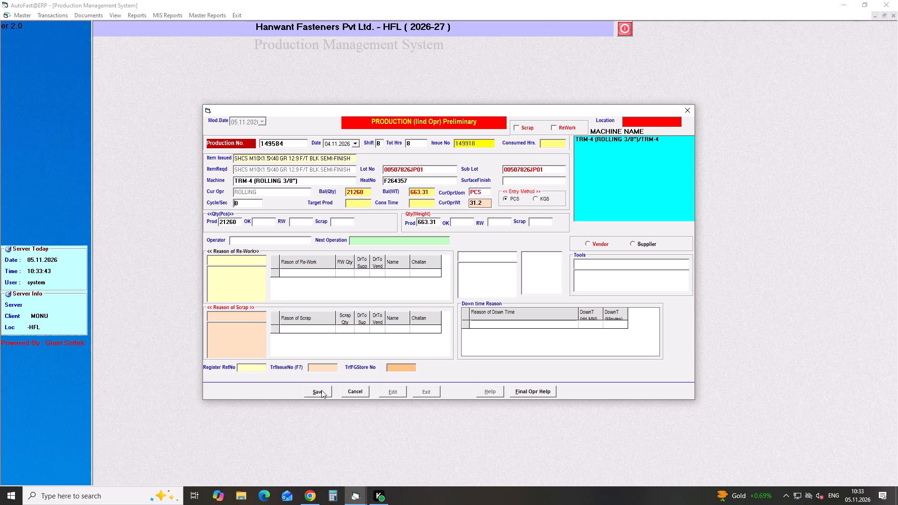
Set the cycle time to 01 second, choose operator H-ANSHU, accept Final Inspection as next operation and save the entry.
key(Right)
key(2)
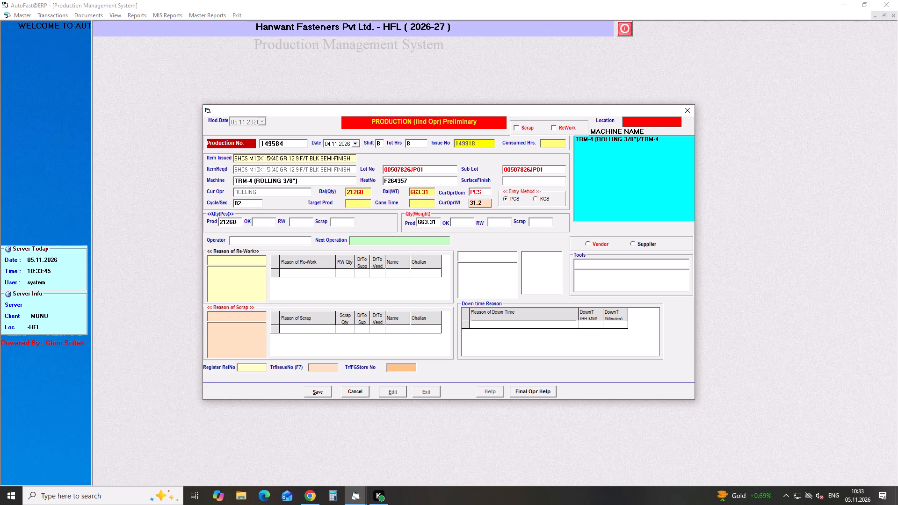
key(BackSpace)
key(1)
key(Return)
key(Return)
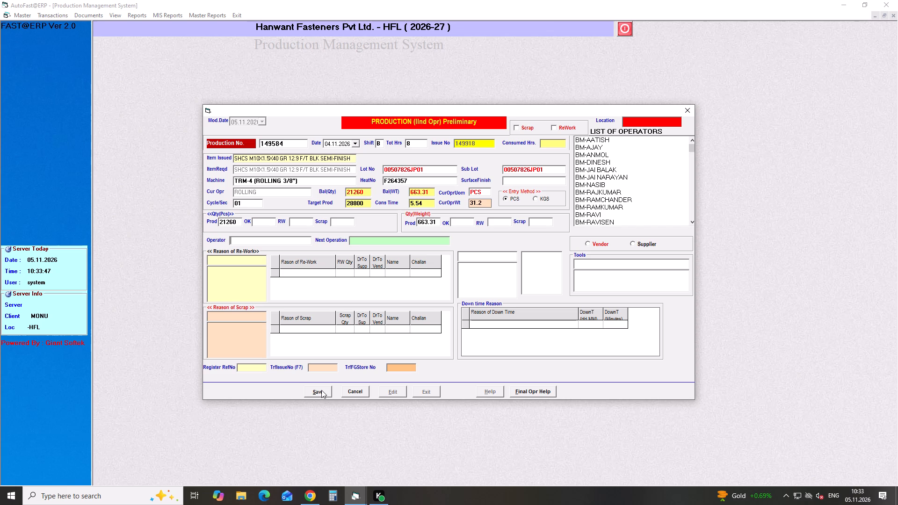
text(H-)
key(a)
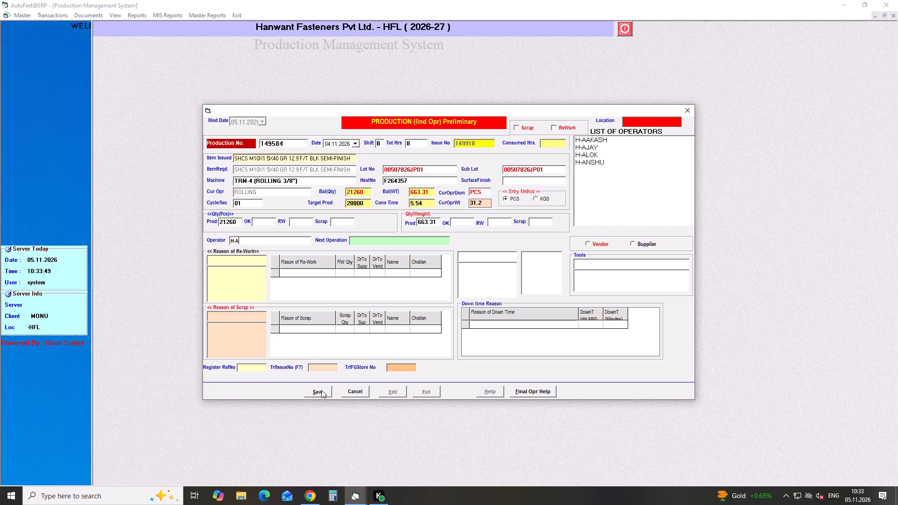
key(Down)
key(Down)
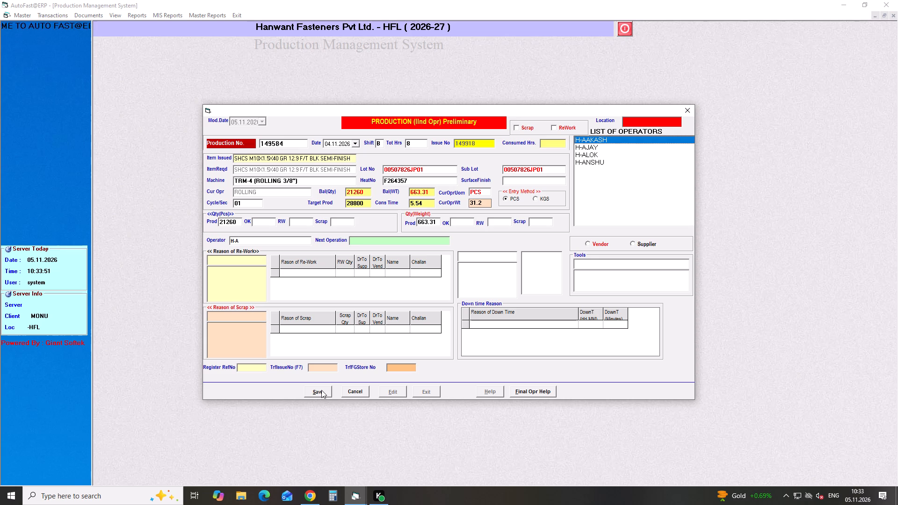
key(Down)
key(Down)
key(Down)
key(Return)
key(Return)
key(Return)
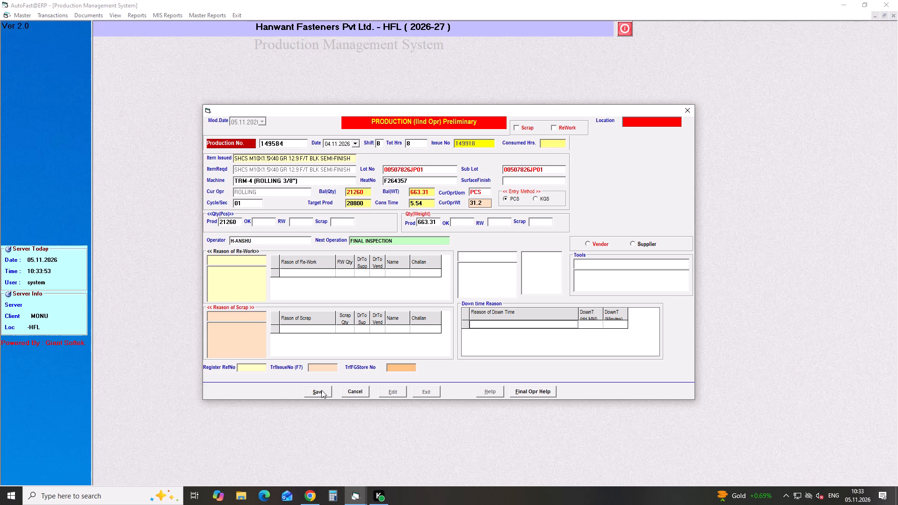
click(321, 390)
Start another production entry, date it 04.11.2026 and load issue number 149919.
key(Return)
key(Down)
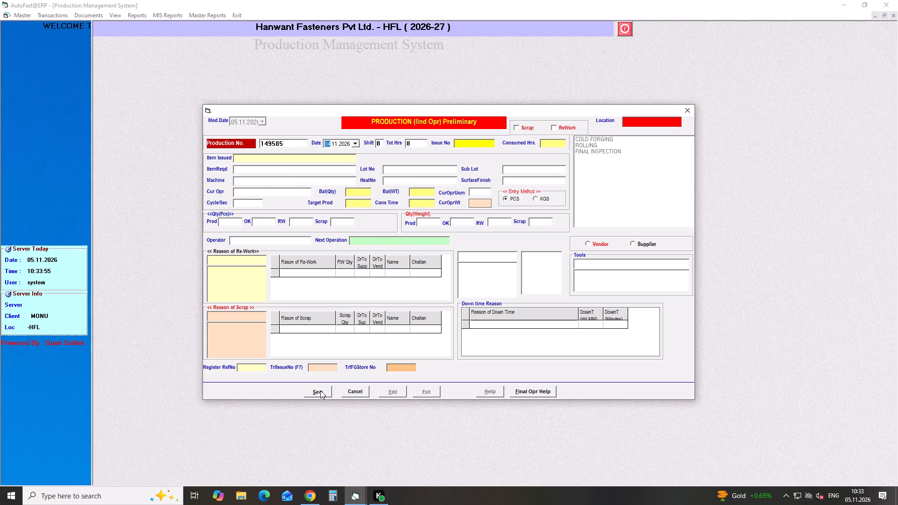
key(Return)
key(Return)
key(Return)
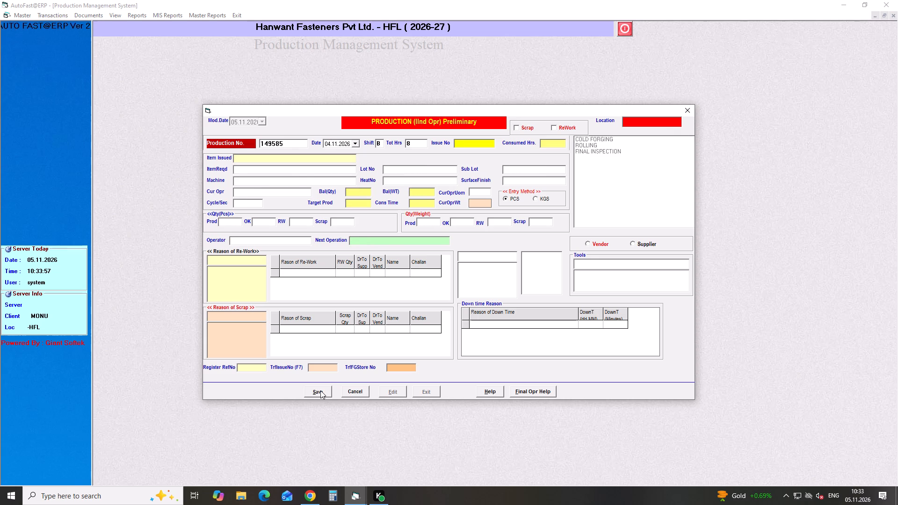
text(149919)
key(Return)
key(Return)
Set the cycle time to 01 second, choose operator H-ROHIT, accept Heat Treatment as next operation and save the entry.
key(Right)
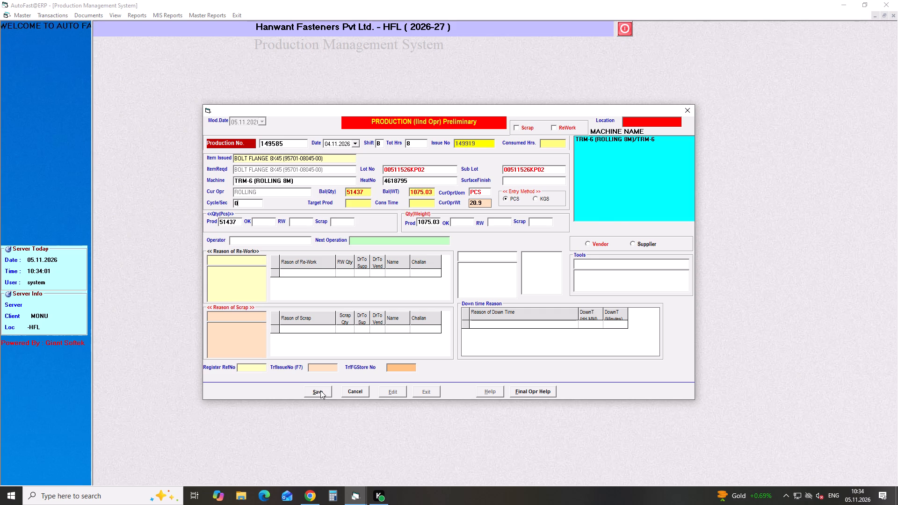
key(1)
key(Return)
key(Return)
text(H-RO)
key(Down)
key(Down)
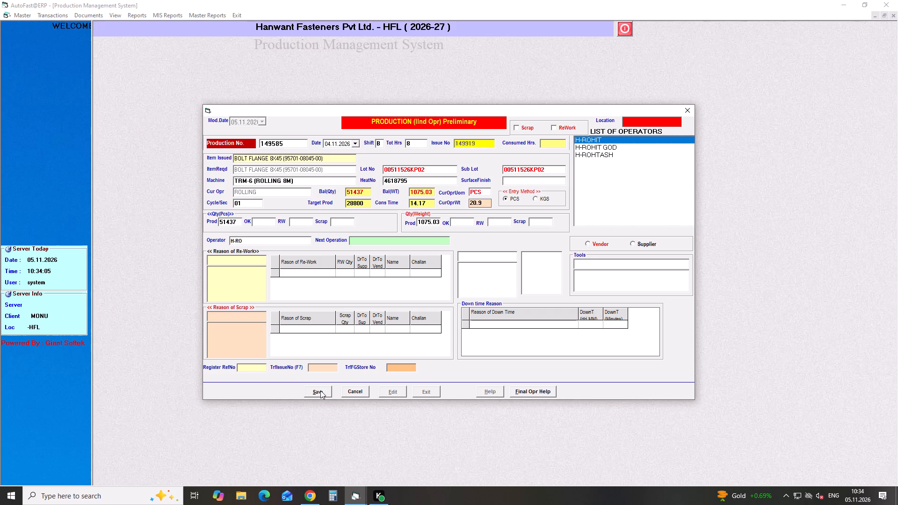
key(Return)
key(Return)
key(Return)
click(320, 390)
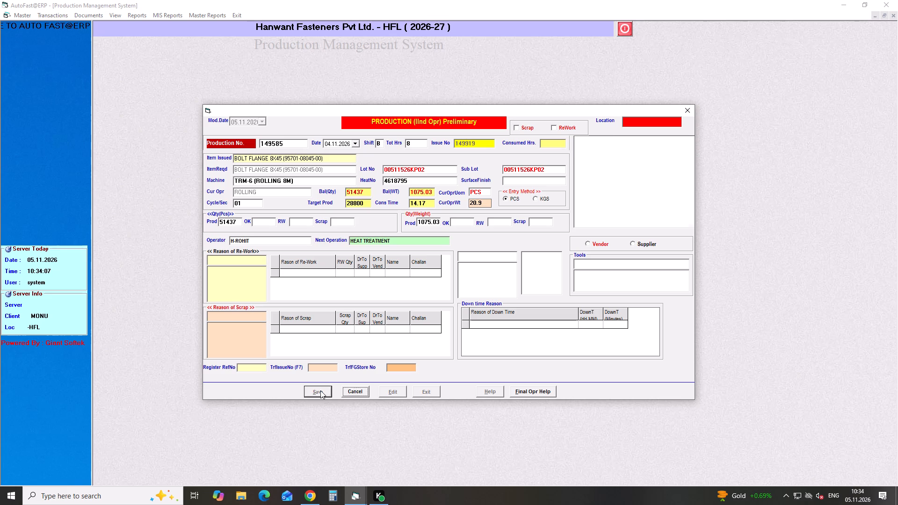
Start another production entry, date it 04.11.2026 and load issue number 149920.
key(Return)
key(Down)
key(Return)
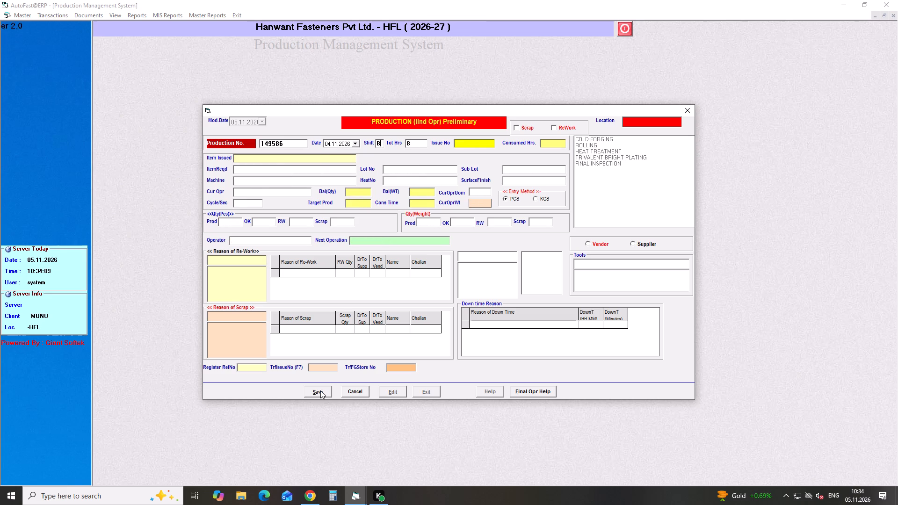
key(Return)
key(Return)
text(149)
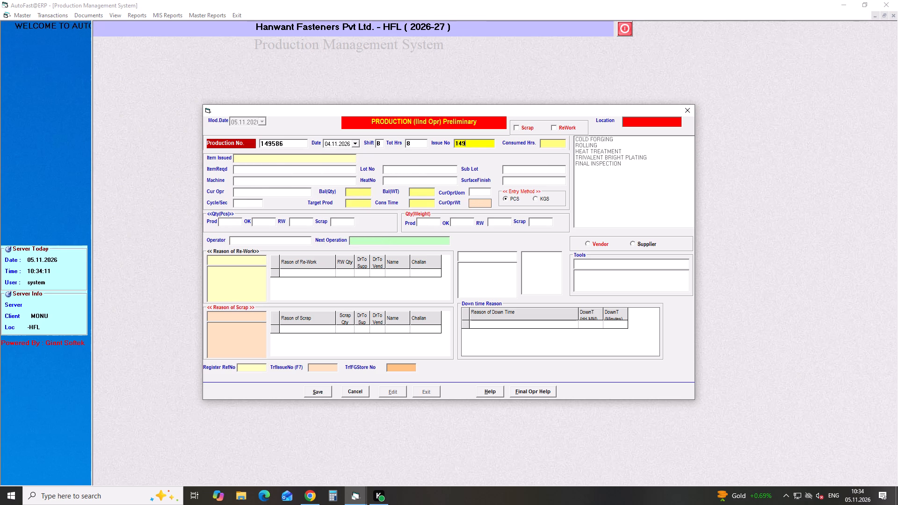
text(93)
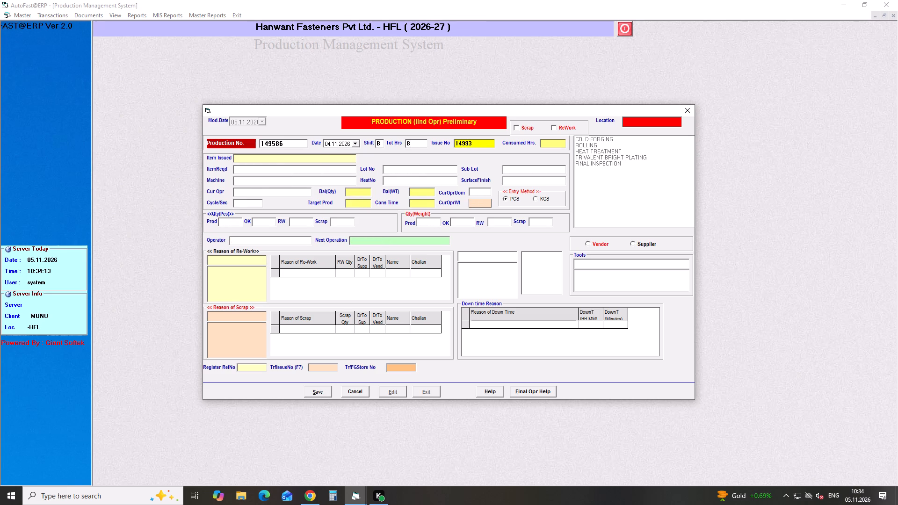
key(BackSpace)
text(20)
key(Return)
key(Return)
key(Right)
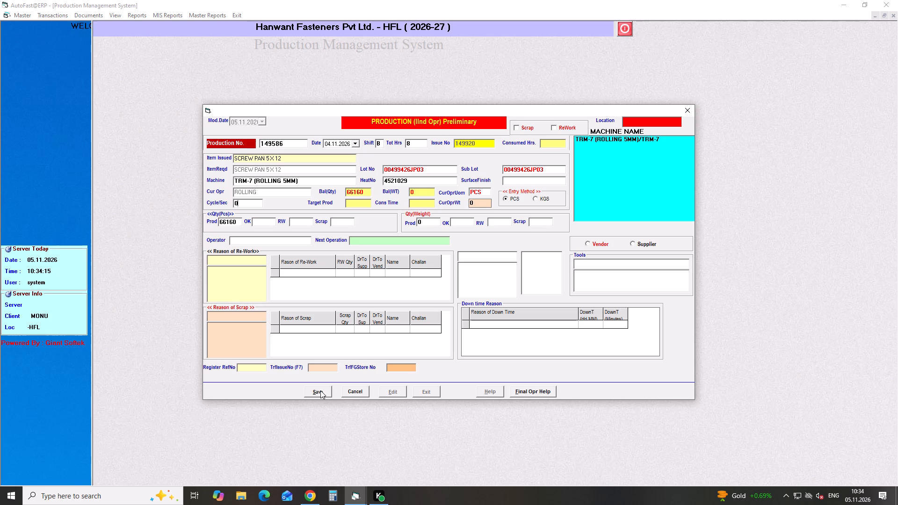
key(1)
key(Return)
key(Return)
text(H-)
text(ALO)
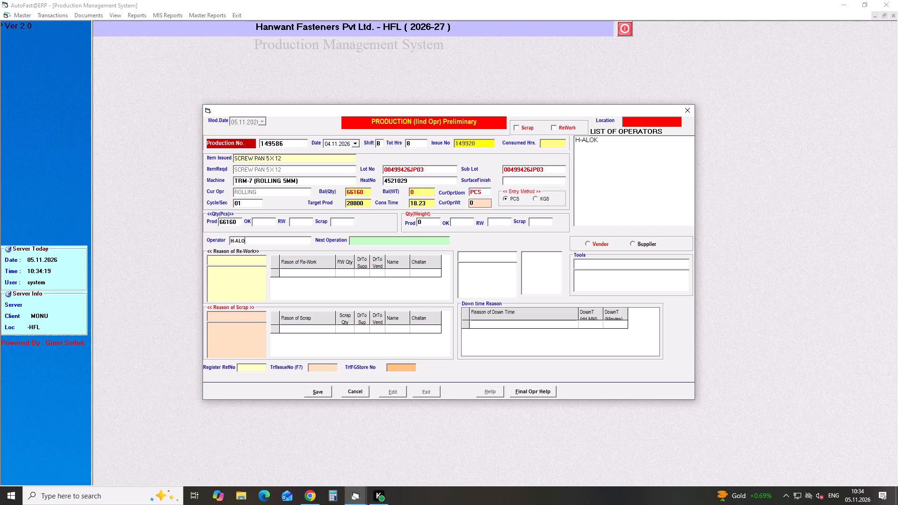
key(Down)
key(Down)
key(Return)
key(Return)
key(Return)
click(320, 390)
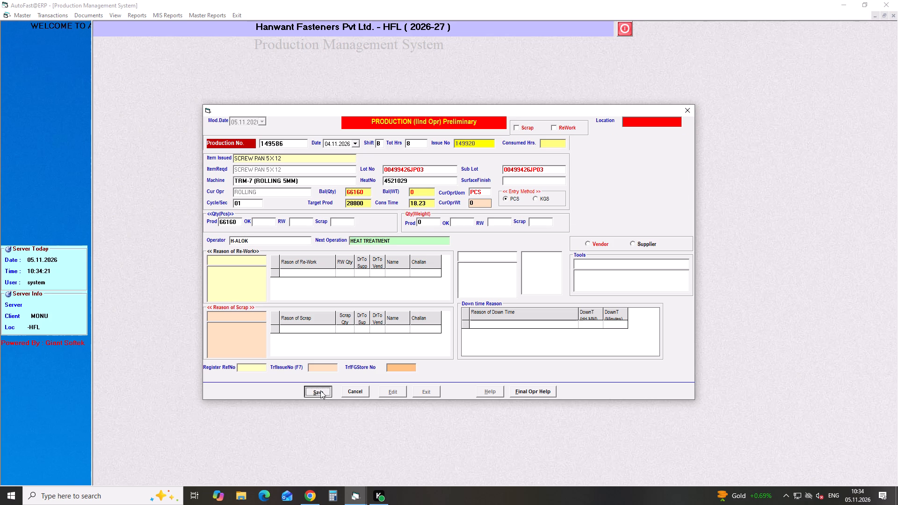
Start another production entry dated 04.11.2026, set the total hours to 11 and load issue number 149921.
key(Return)
key(Down)
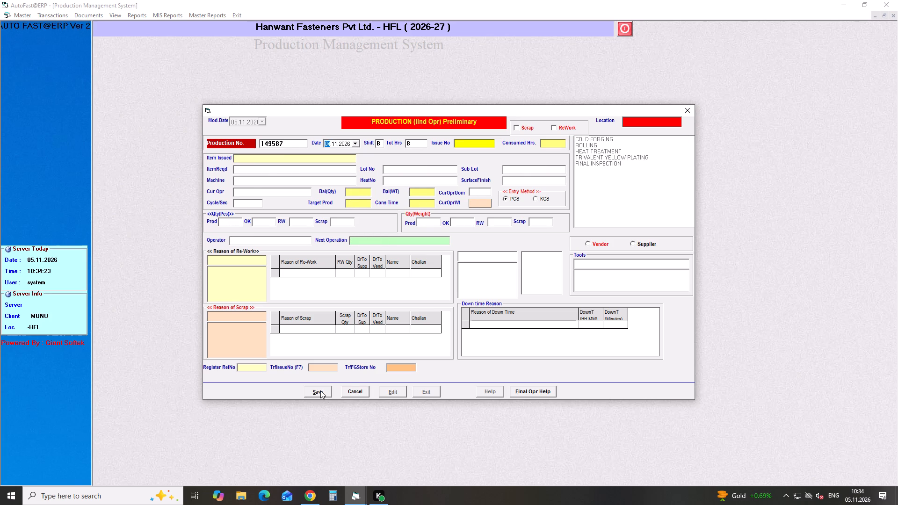
key(Return)
key(Return)
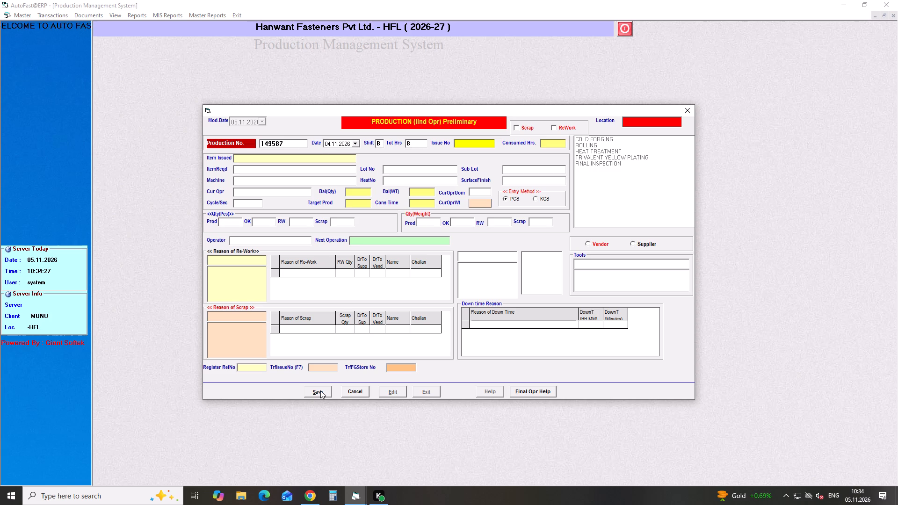
key(BackSpace)
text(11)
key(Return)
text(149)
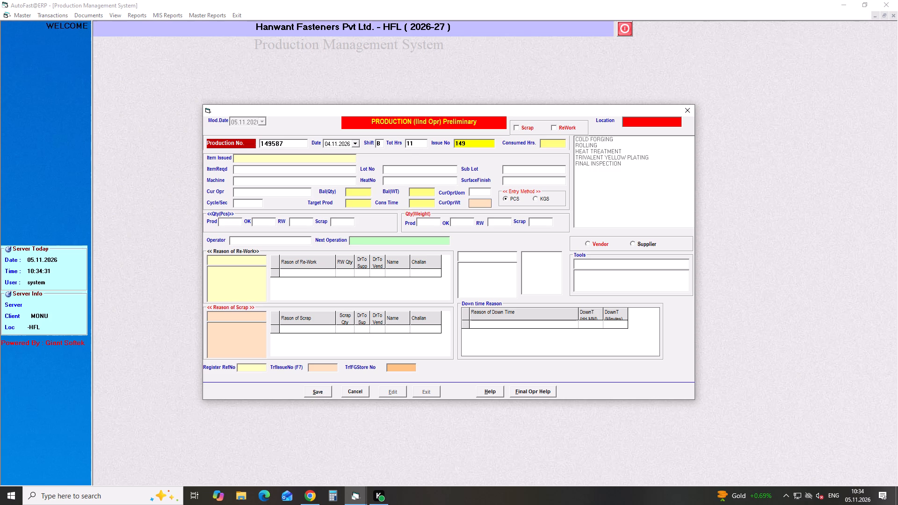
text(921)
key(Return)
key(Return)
Set the cycle time to 01 second, choose operator H-AJAY, accept the proposed next operation and save the entry.
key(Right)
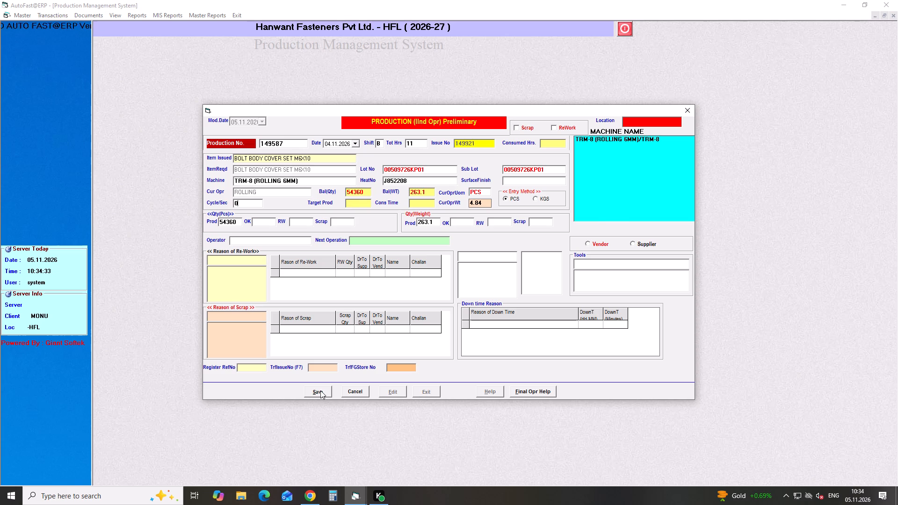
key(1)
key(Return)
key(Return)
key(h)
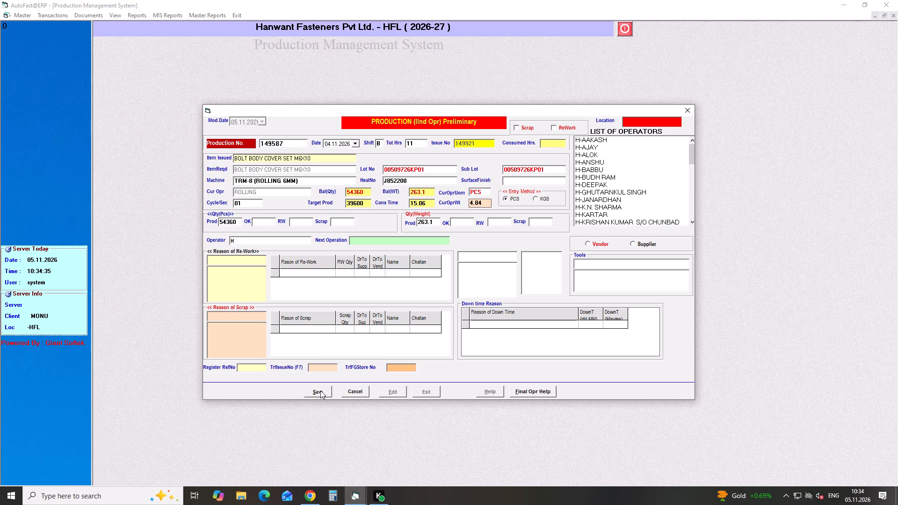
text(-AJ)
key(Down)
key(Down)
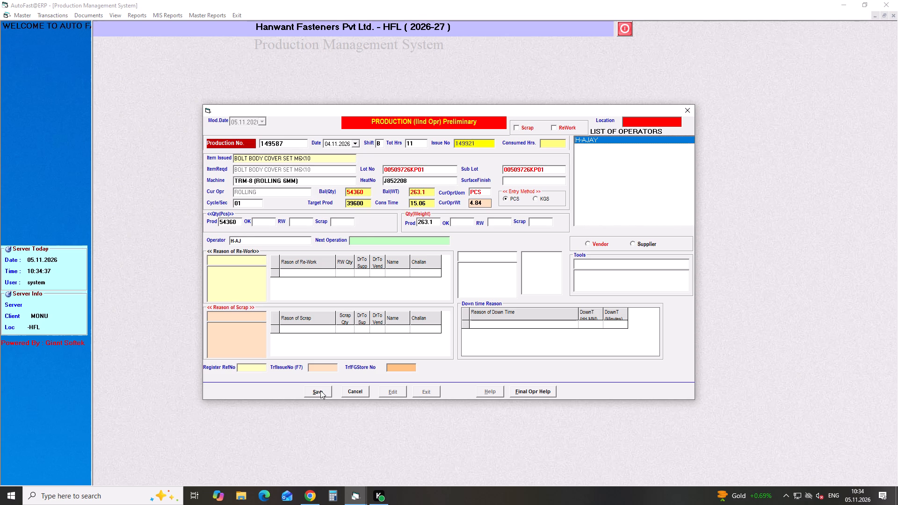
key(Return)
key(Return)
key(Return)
click(320, 390)
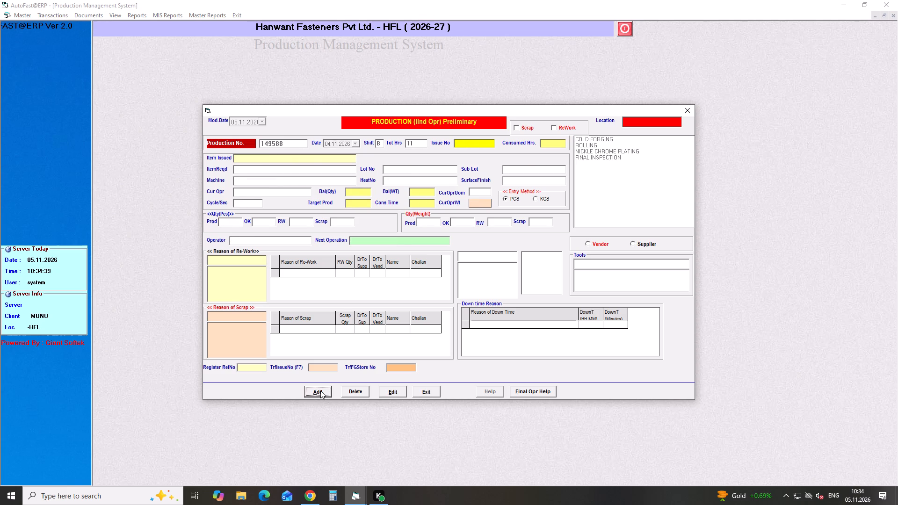
Start another production entry dated 04.11.2026, set the total hours to 8 and load issue number 149922.
key(Return)
key(Down)
key(Return)
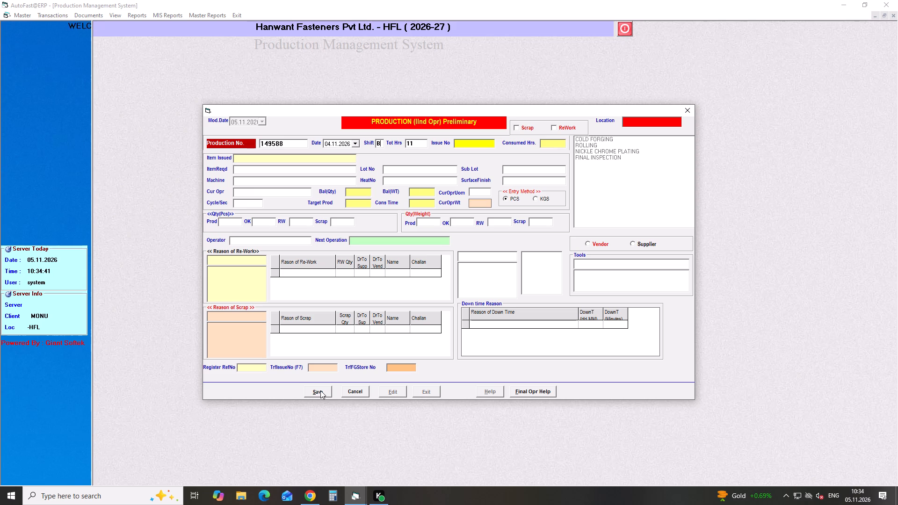
key(Return)
key(Return)
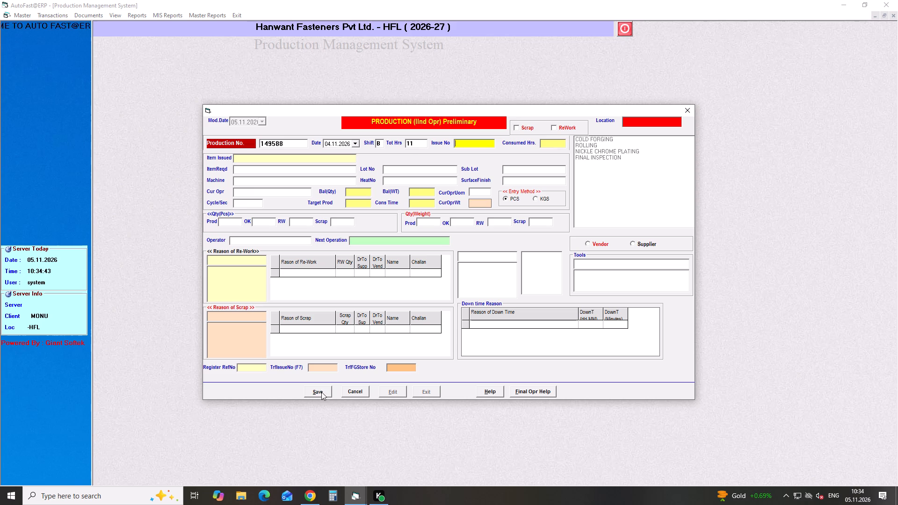
drag(416, 146, 394, 147)
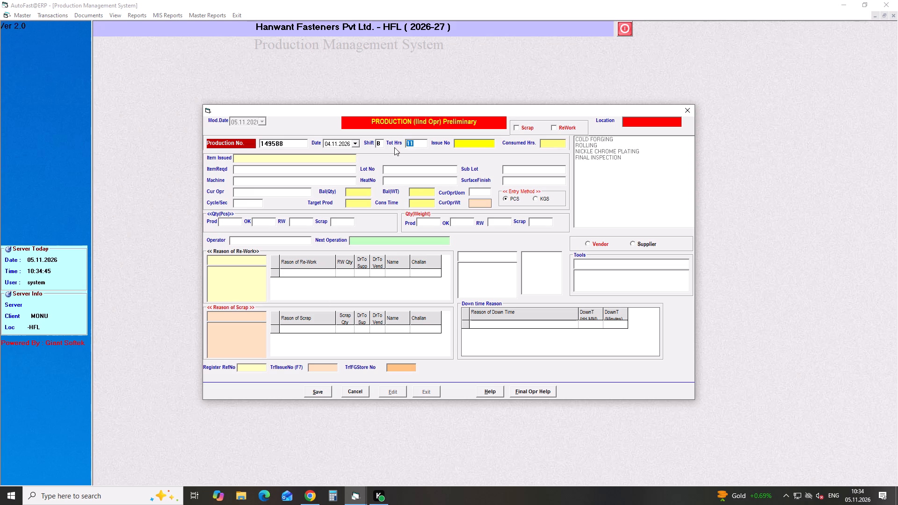
key(8)
key(Return)
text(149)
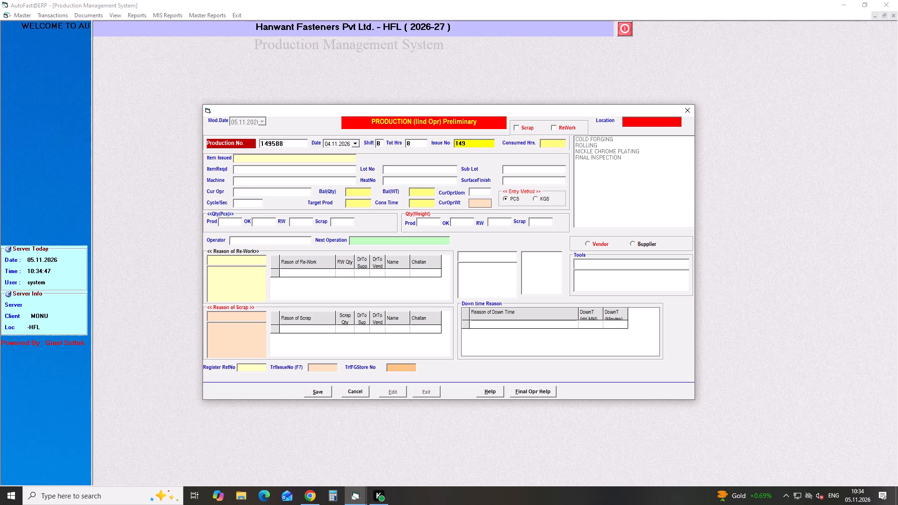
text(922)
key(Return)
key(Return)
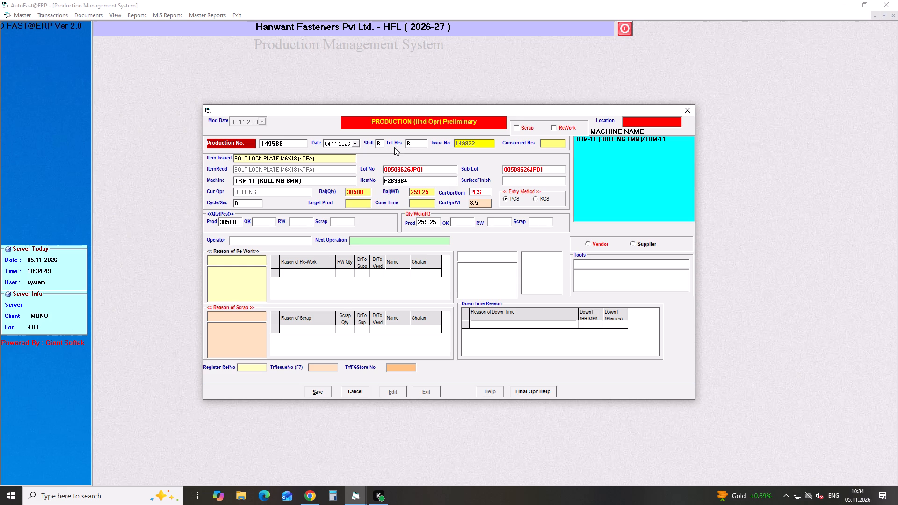
Set the cycle time to 01 second, choose the second listed H-SANJAY operator, accept Heat Treatment as next operation and save the entry.
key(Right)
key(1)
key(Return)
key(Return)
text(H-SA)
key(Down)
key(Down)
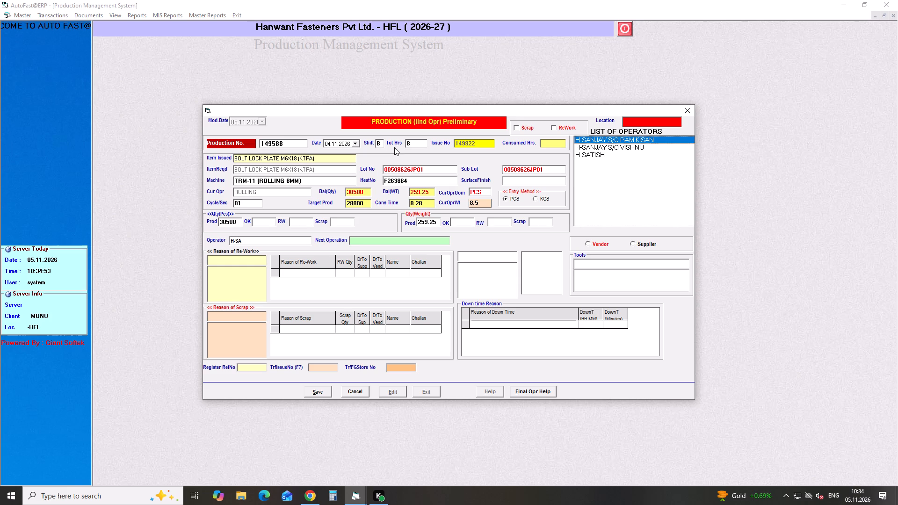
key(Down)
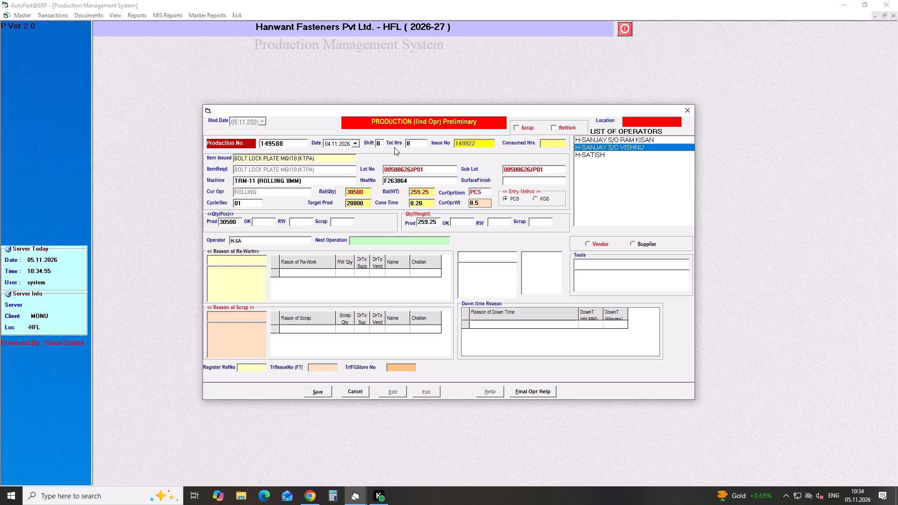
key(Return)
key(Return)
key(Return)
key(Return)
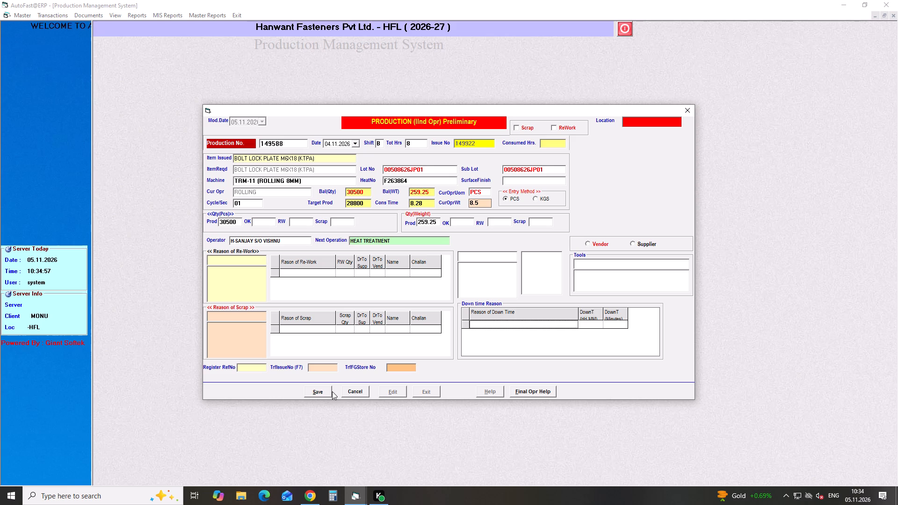
click(324, 391)
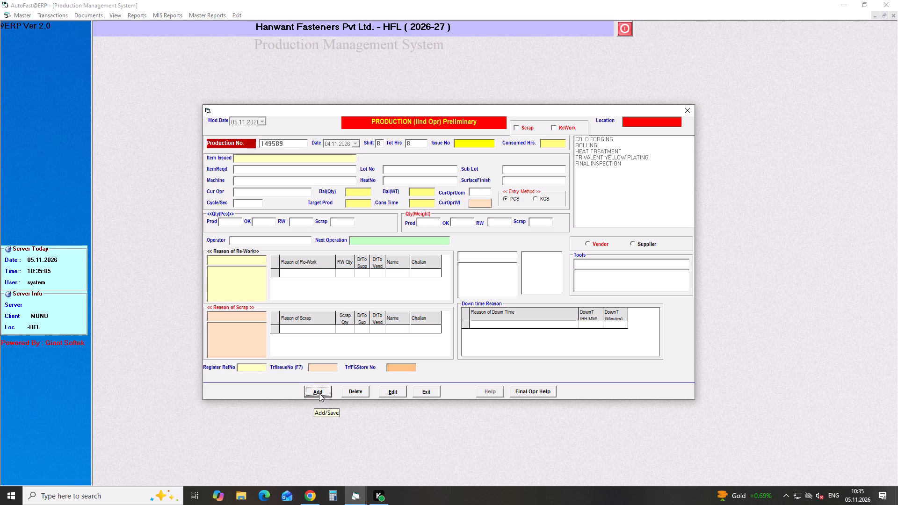
Start another production entry dated 04.11.2026, set the total hours to 5 and load issue number 149923.
key(Return)
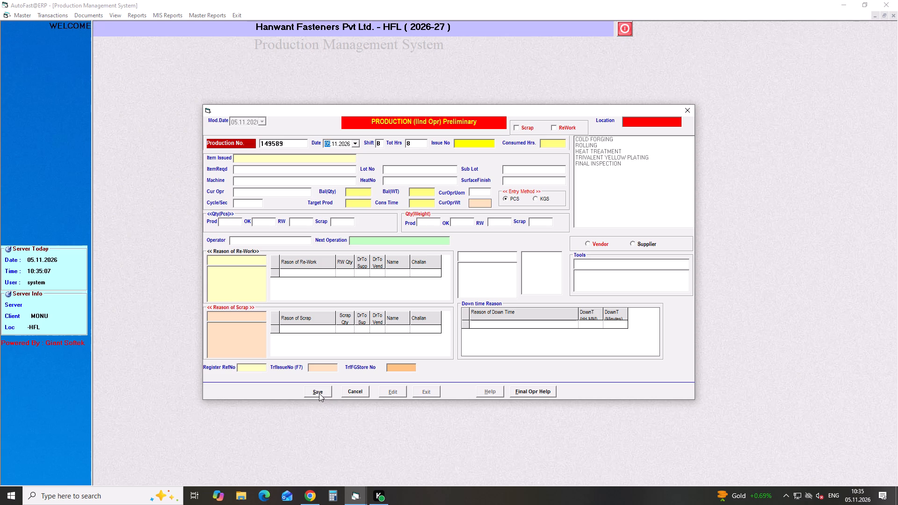
key(Down)
key(Return)
key(Return)
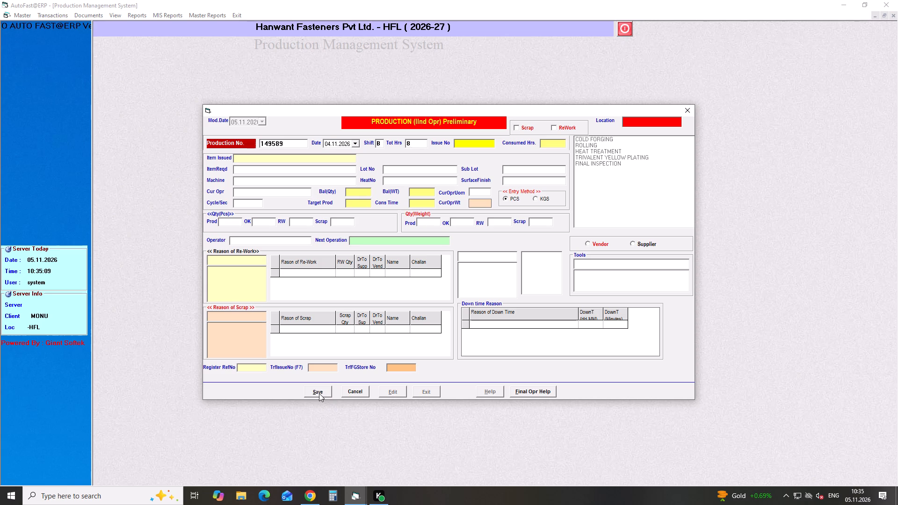
key(BackSpace)
key(5)
key(Return)
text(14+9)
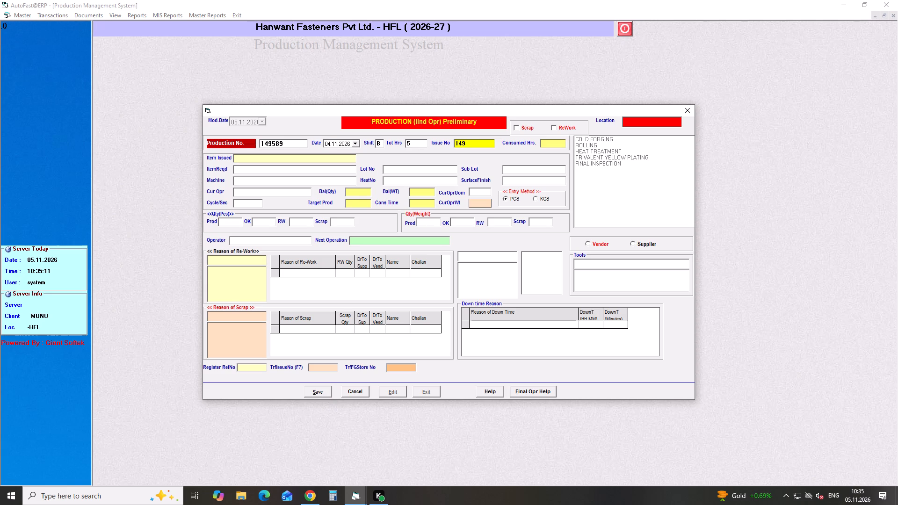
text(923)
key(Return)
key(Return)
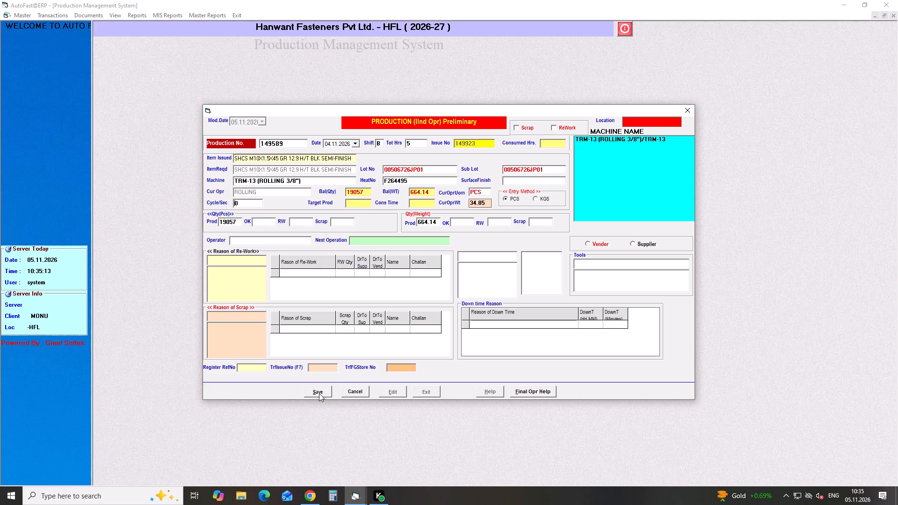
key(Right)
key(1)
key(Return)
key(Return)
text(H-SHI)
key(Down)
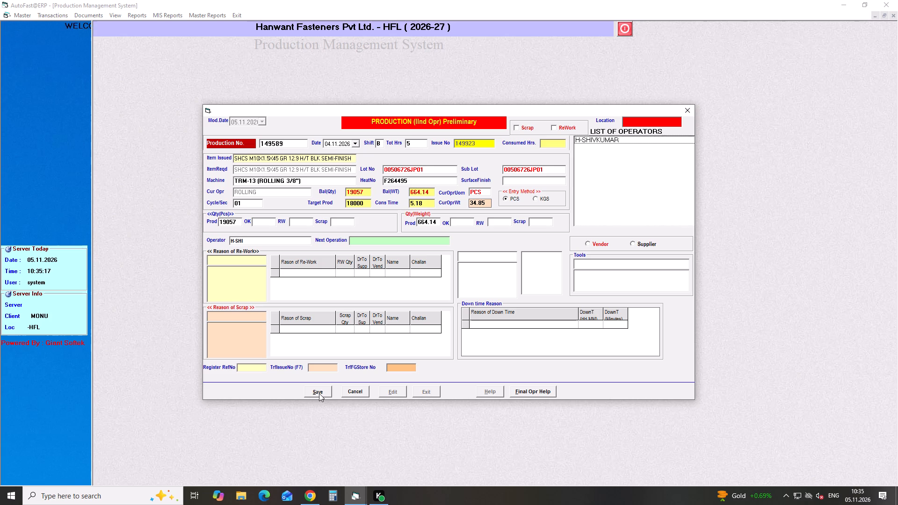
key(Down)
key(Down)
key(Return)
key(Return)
click(319, 393)
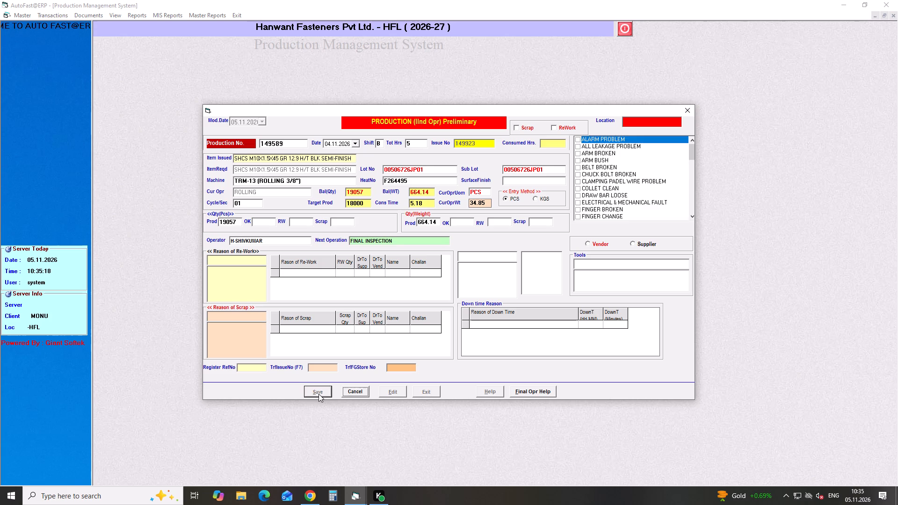
Start another production entry dated 04.11.2026, set the total hours to 3 and load issue number 149924.
key(Return)
key(Down)
key(Return)
key(Return)
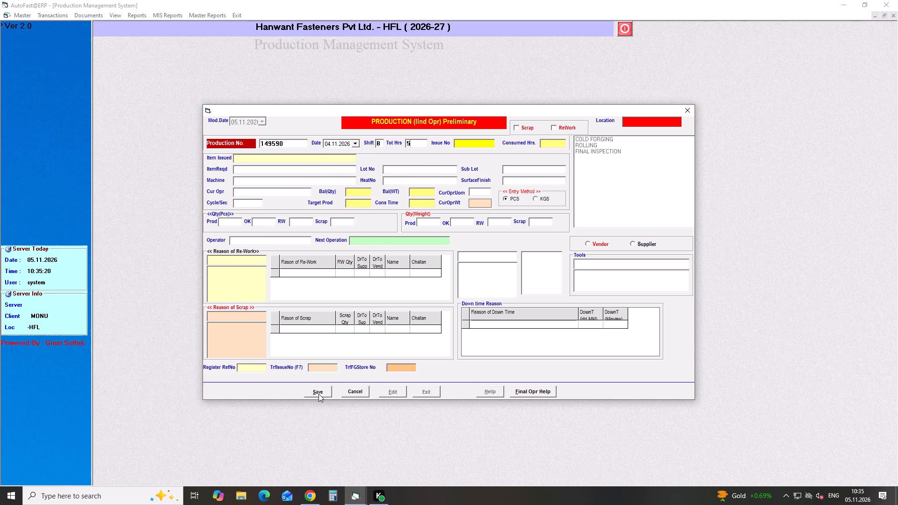
key(BackSpace)
key(3)
key(Return)
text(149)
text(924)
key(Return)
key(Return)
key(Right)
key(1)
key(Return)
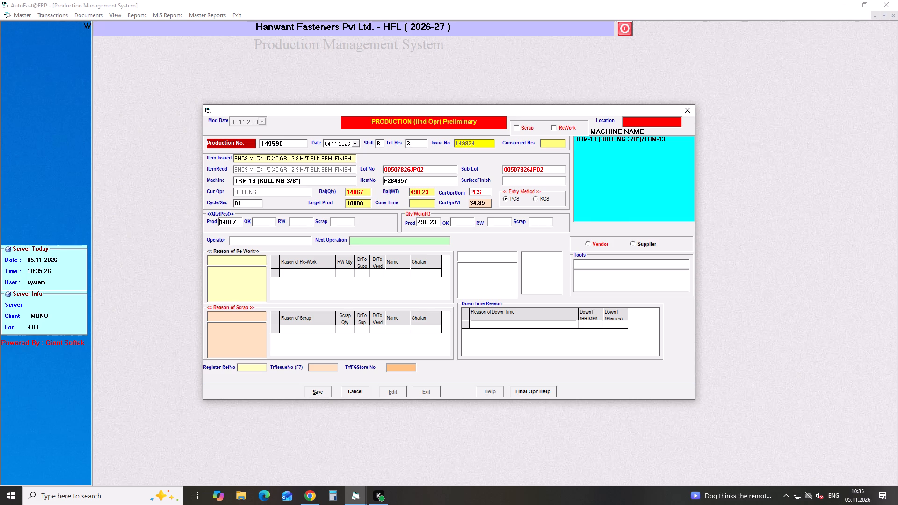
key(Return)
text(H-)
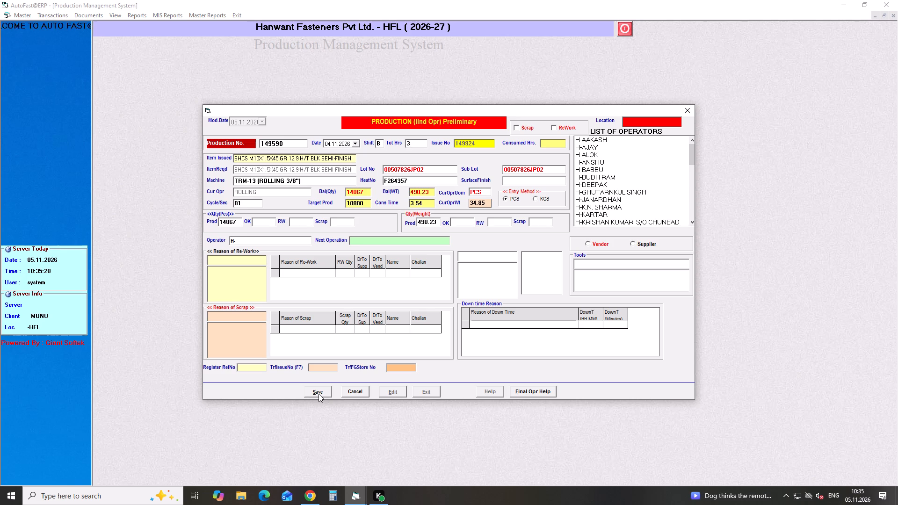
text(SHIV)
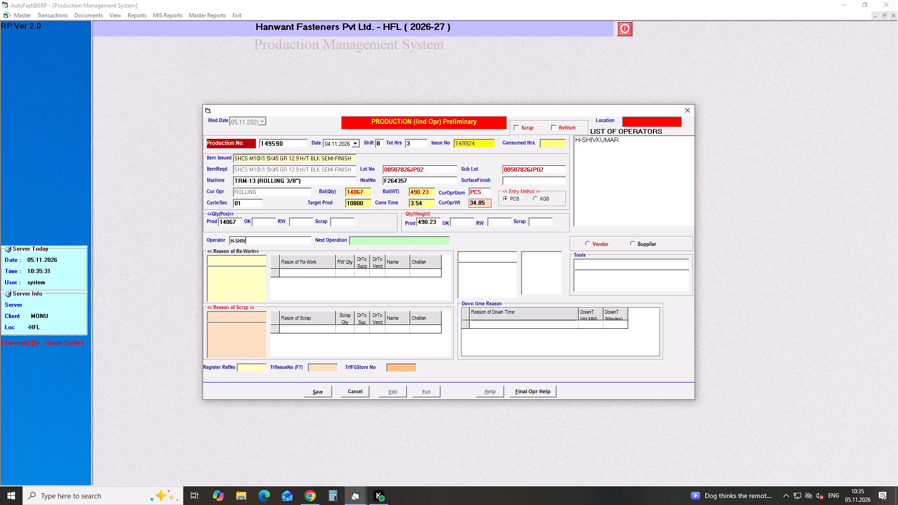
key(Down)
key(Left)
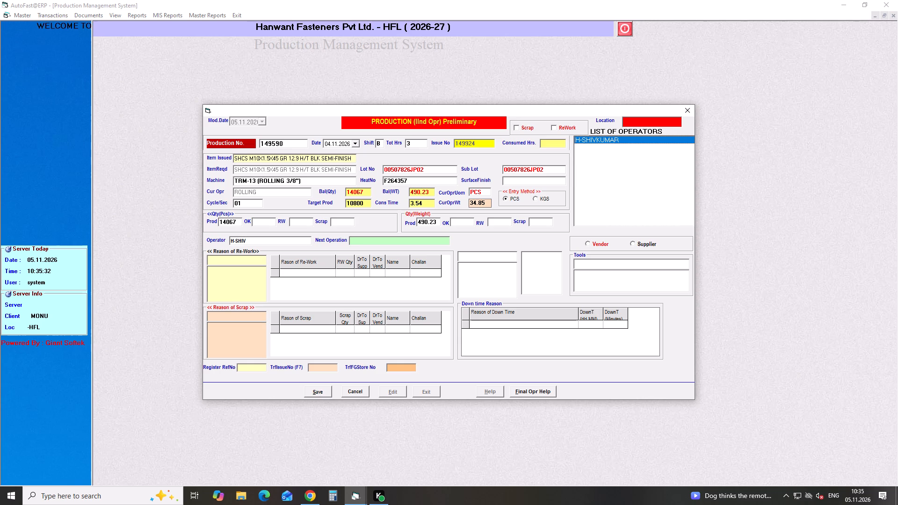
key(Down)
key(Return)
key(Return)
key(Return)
click(319, 394)
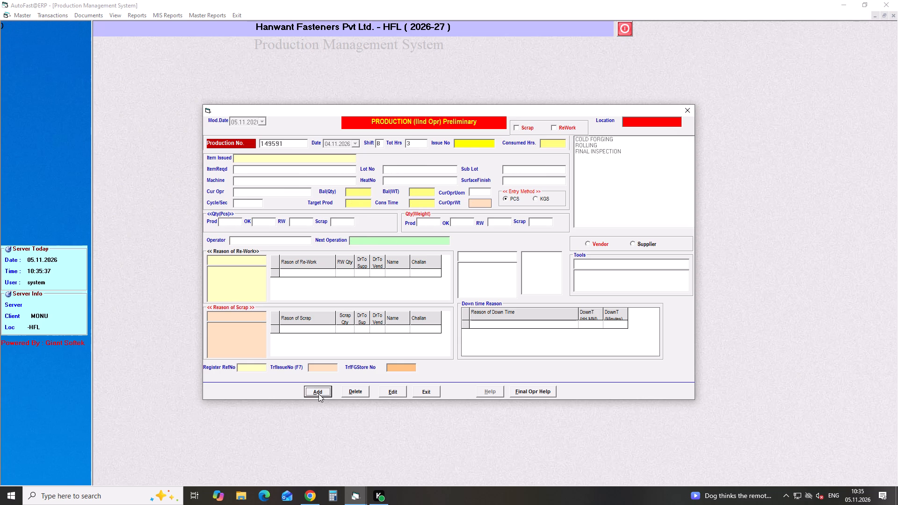
Start another production entry dated 04.11.2026, set the total hours to 11 and load issue number 149925.
key(Return)
key(Down)
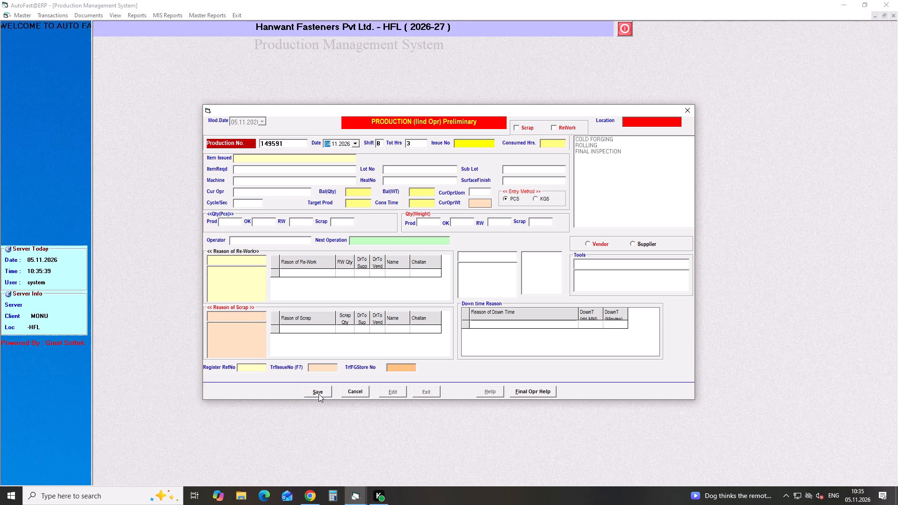
key(Return)
key(Return)
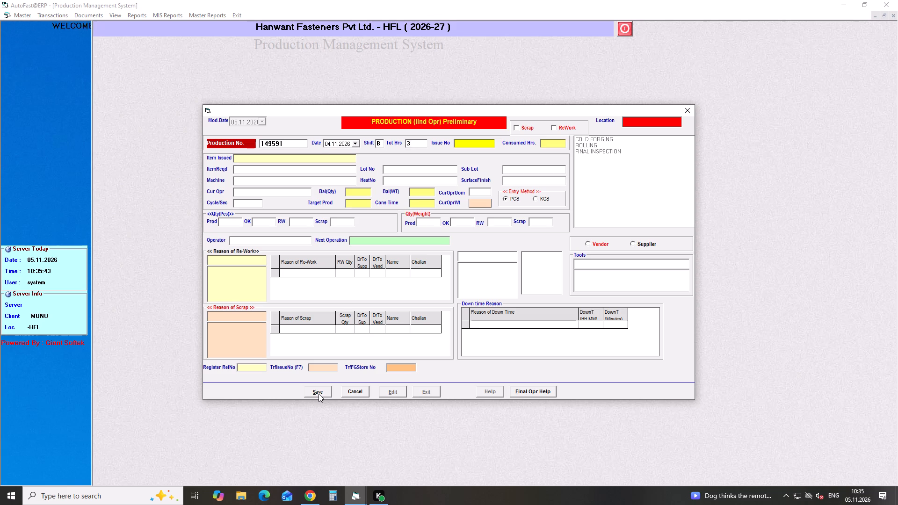
key(BackSpace)
key(BackSpace)
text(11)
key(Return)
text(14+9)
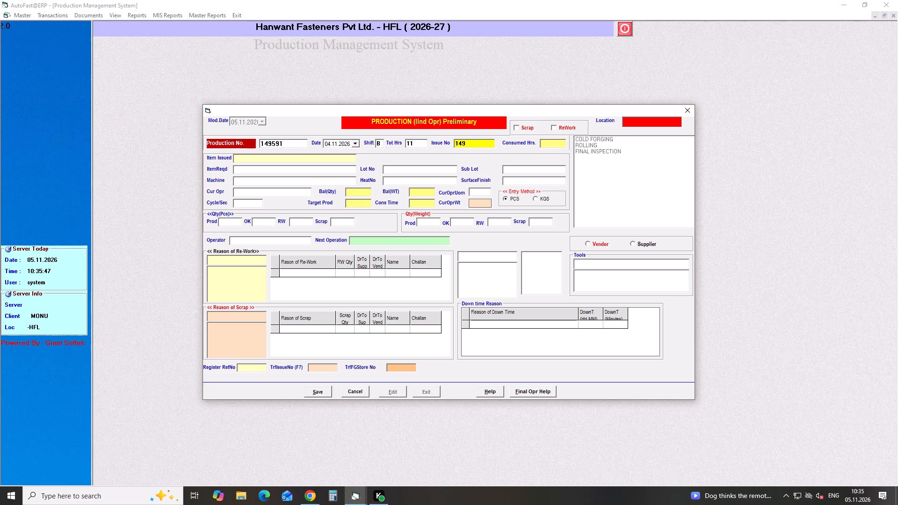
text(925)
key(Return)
Set the cycle time to 01 second, choose the first operator matching H-KRI, accept Trivalent Yellow Plating as next operation and save the entry.
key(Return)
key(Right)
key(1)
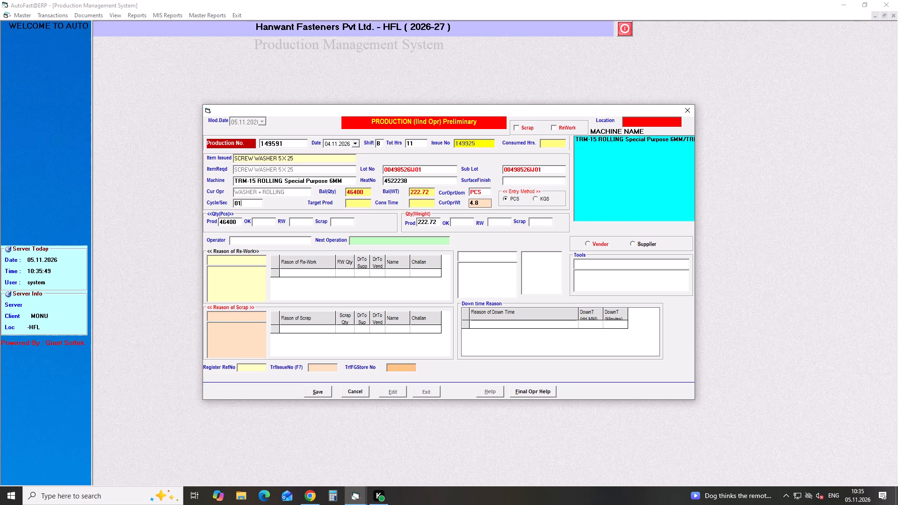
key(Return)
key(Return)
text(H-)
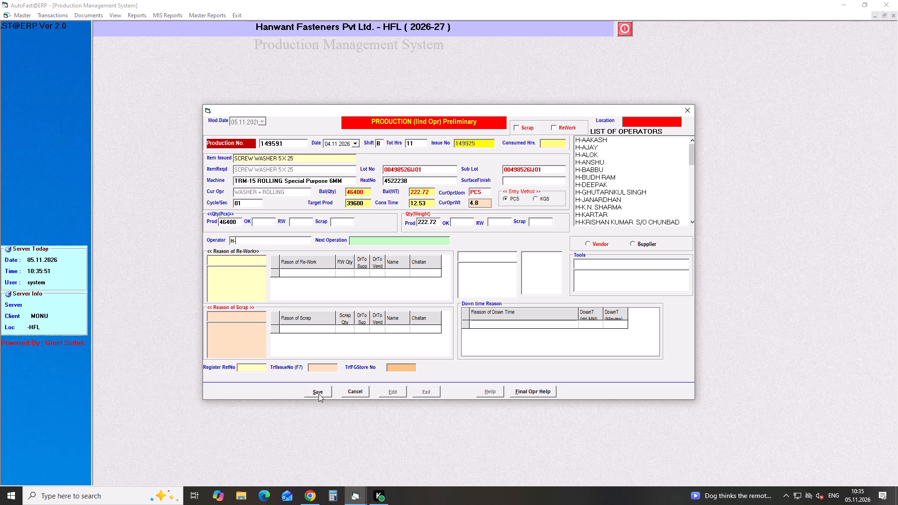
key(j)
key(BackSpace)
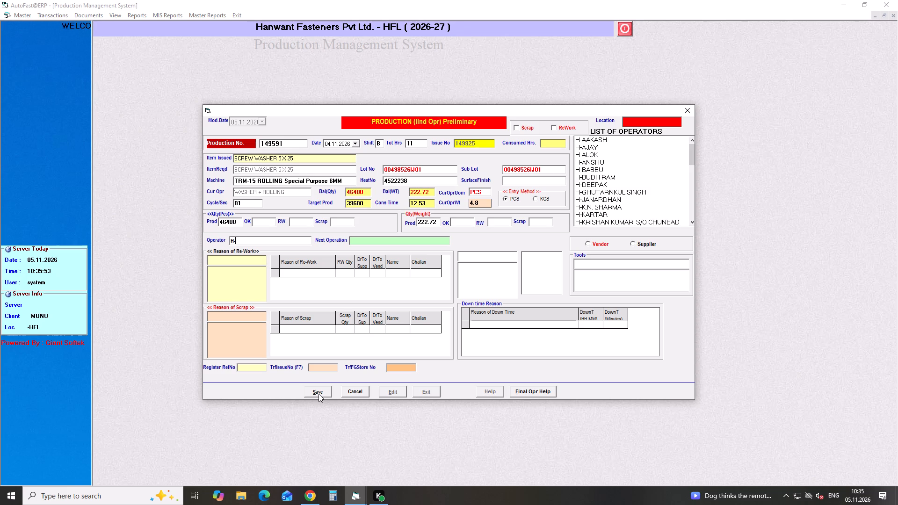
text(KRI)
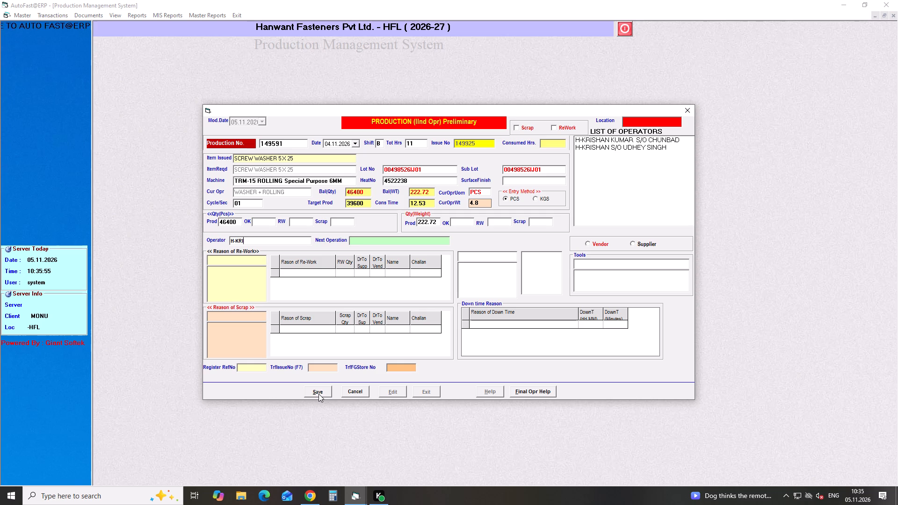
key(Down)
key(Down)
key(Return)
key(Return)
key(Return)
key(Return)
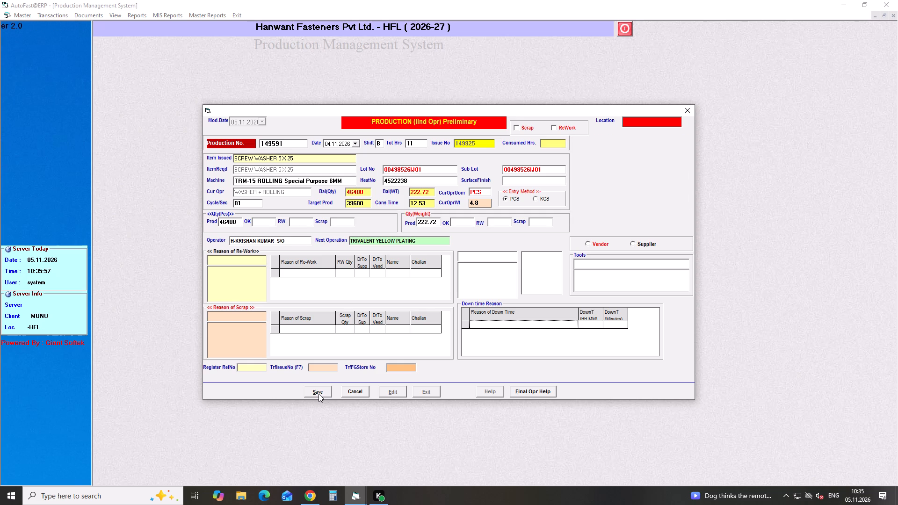
click(319, 394)
Start another production entry dated 04.11.2026, set the total hours to 8 and load issue number 149926.
key(Return)
key(Down)
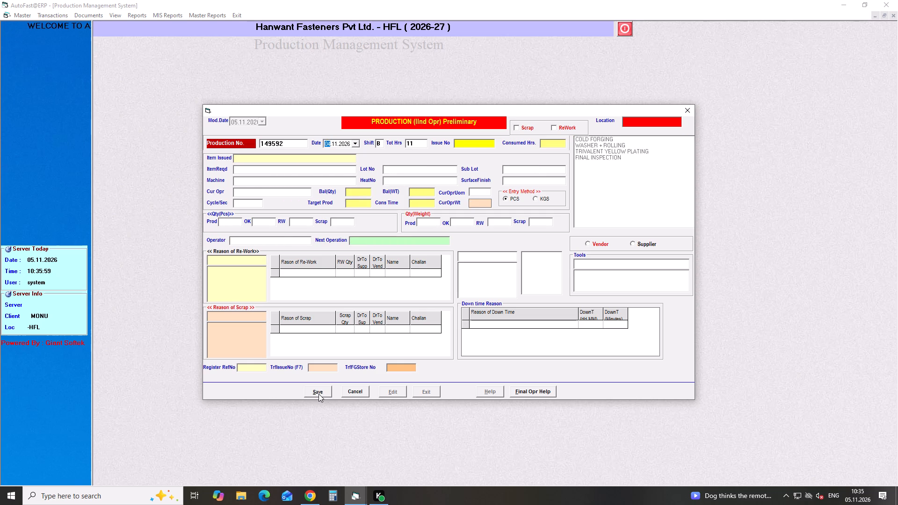
key(Return)
key(Return)
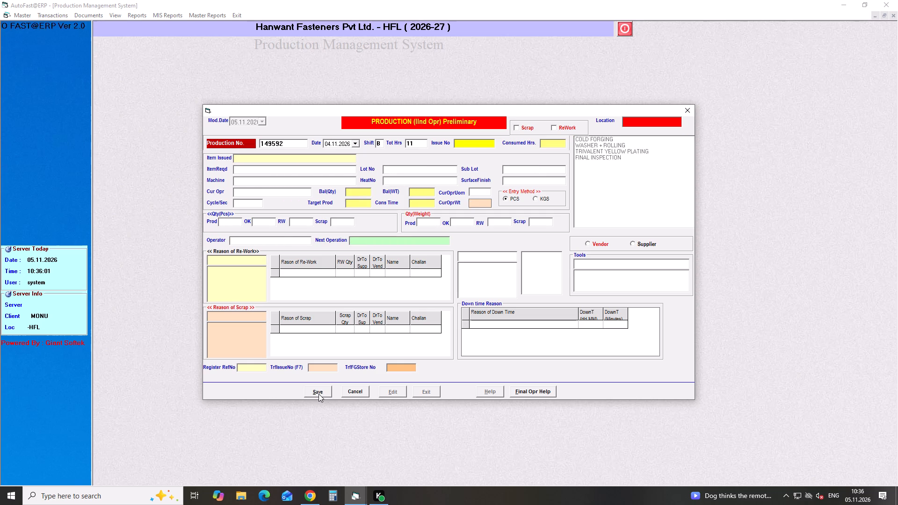
key(BackSpace)
key(BackSpace)
key(8)
key(Return)
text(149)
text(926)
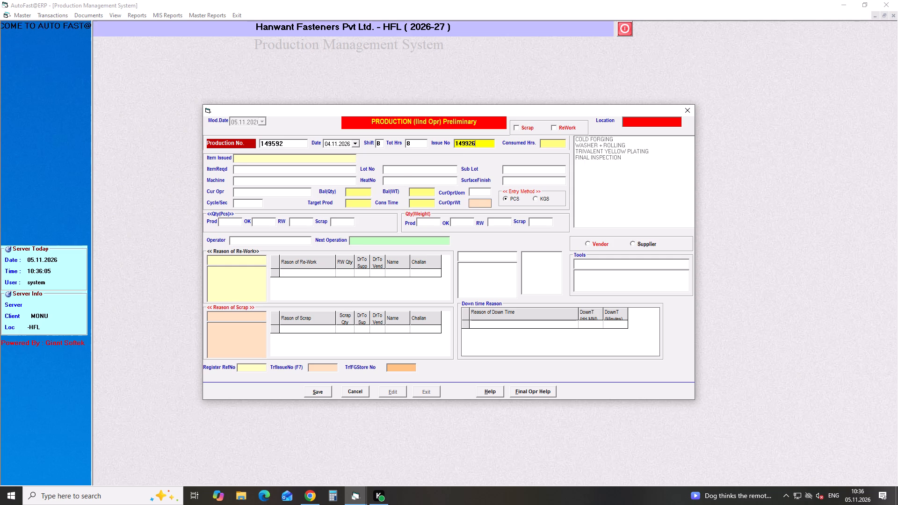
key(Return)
Set the cycle time to 01 second, choose operator H-ANSHU, accept Heat Treatment as next operation and save the entry.
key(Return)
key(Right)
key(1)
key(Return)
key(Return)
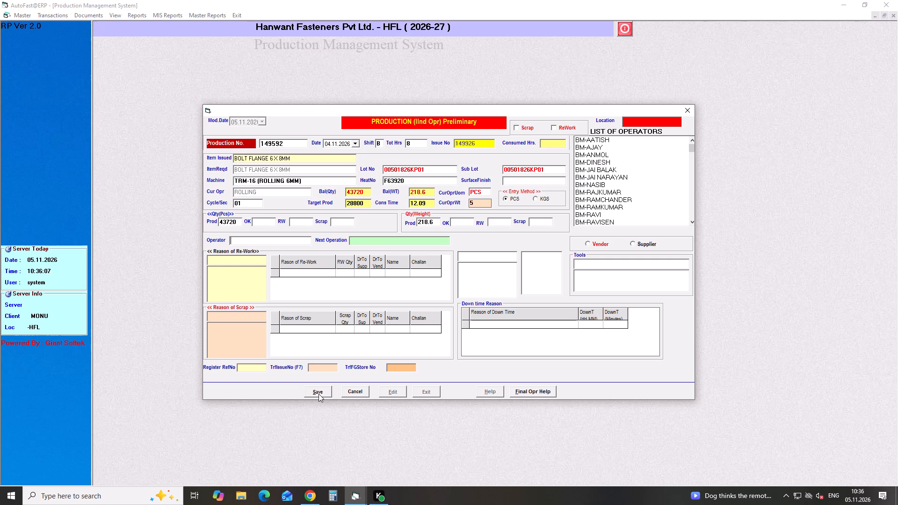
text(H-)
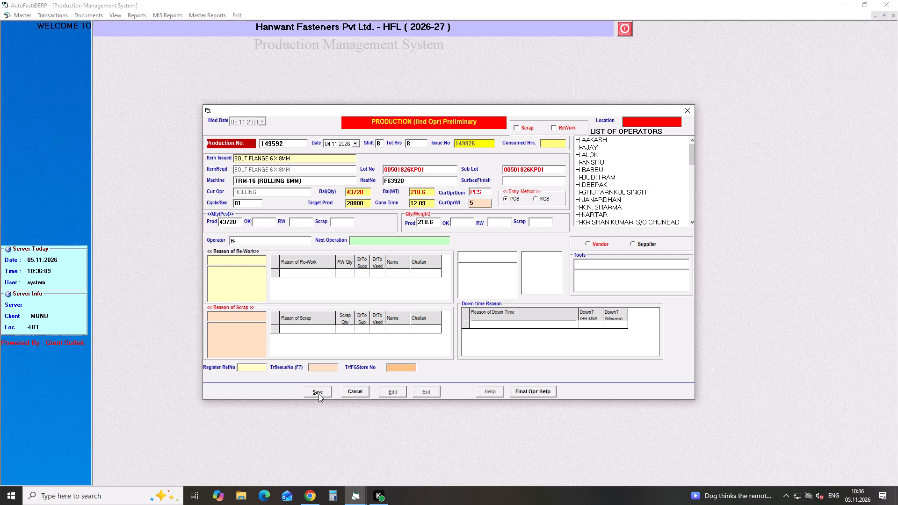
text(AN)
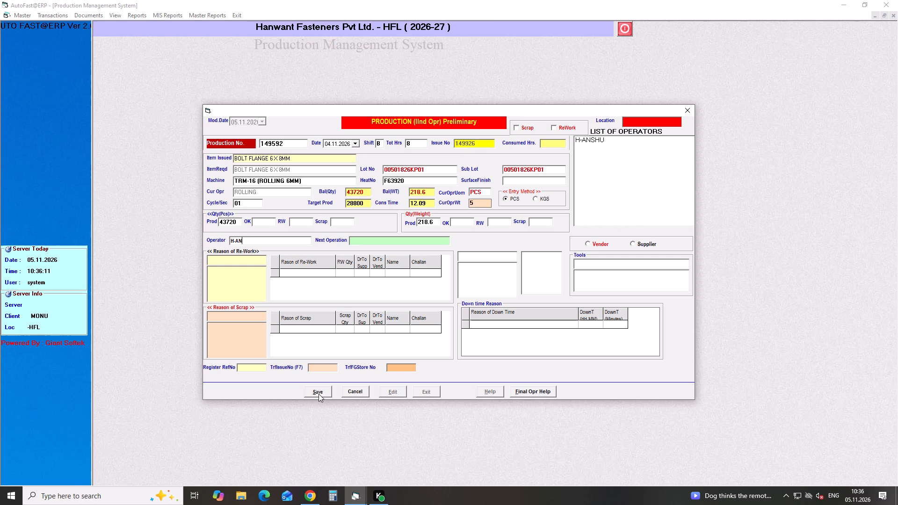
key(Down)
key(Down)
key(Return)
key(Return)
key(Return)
click(319, 394)
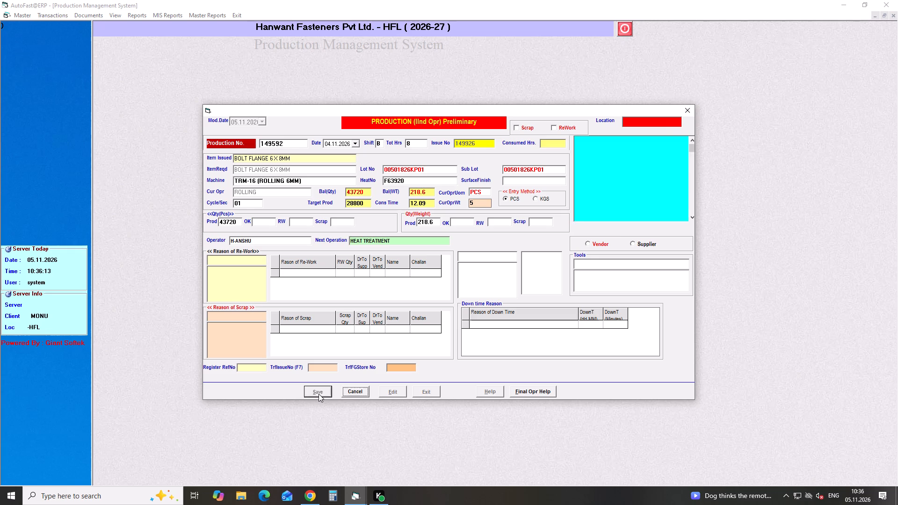
Start another production entry dated 04.11.2026, set the total hours to 5 and load issue number 149927.
key(Return)
key(Down)
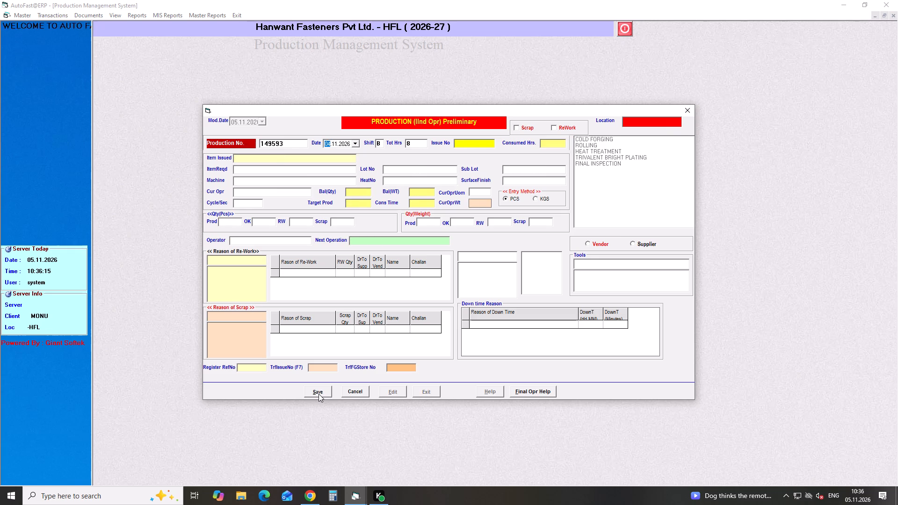
key(Return)
key(Return)
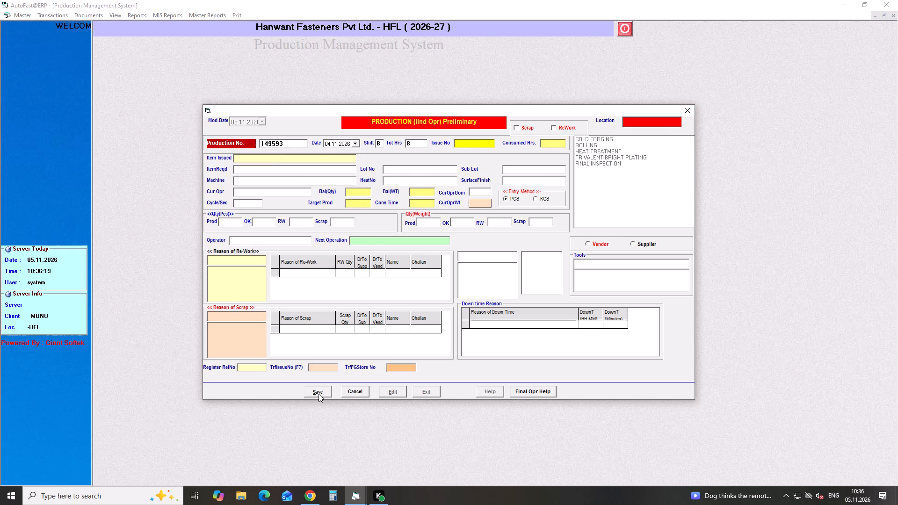
key(Insert)
key(BackSpace)
key(BackSpace)
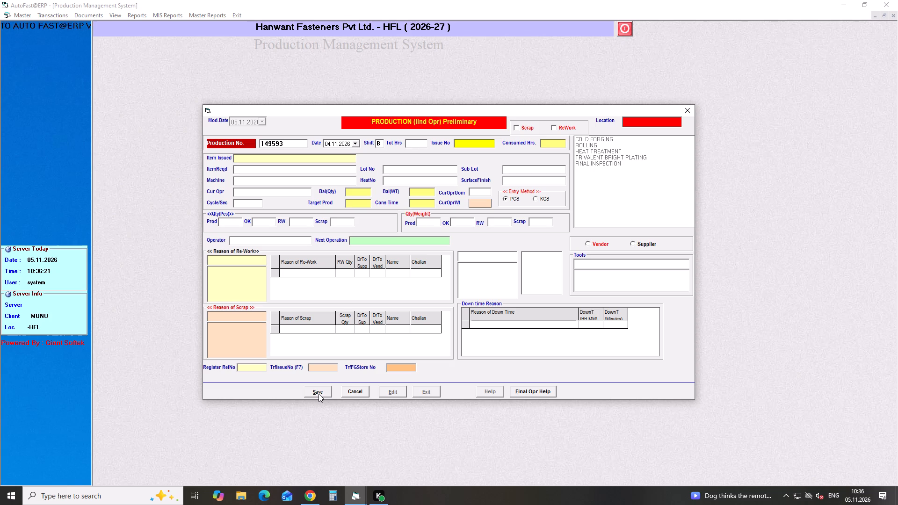
key(5)
key(Return)
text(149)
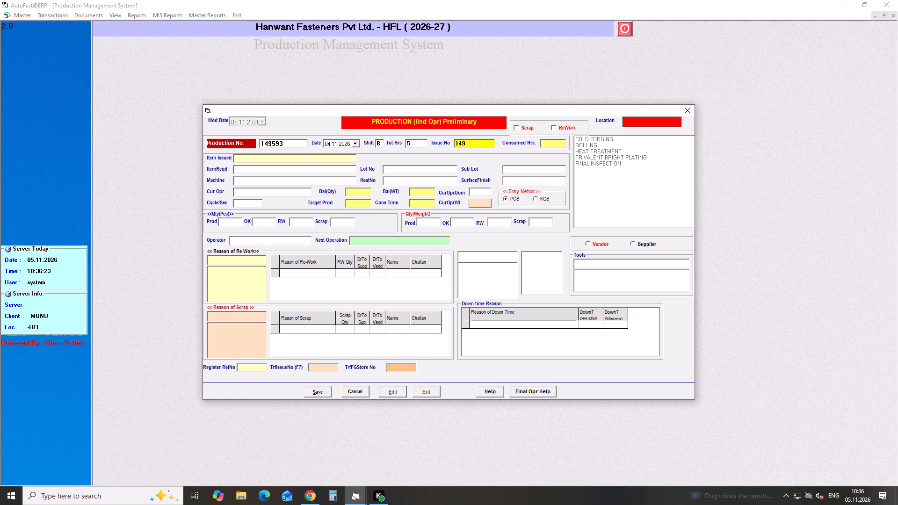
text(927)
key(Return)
Set the cycle time to 01 second, choose operator H-VIJAY, accept Final Inspection as next operation and save the entry.
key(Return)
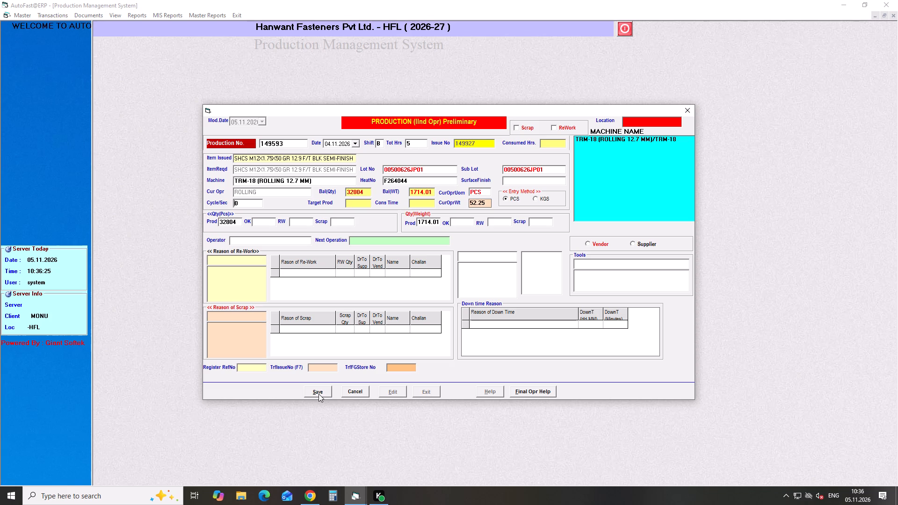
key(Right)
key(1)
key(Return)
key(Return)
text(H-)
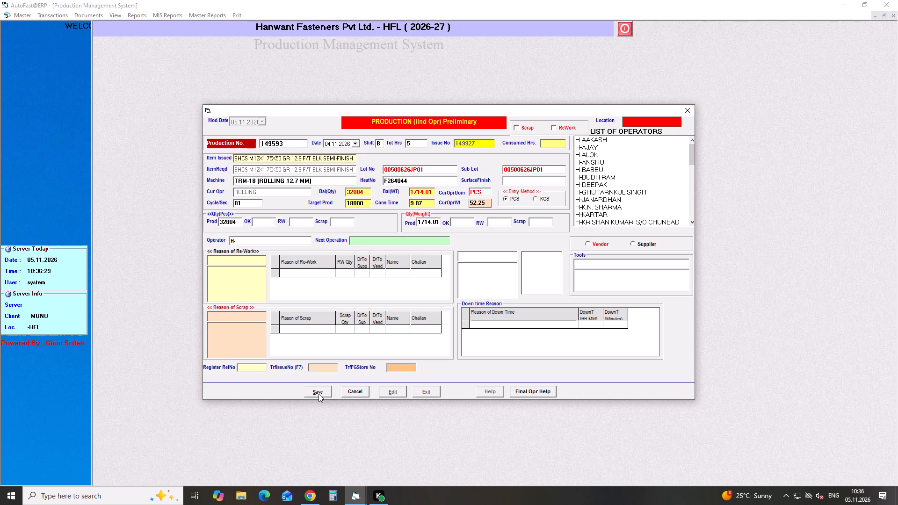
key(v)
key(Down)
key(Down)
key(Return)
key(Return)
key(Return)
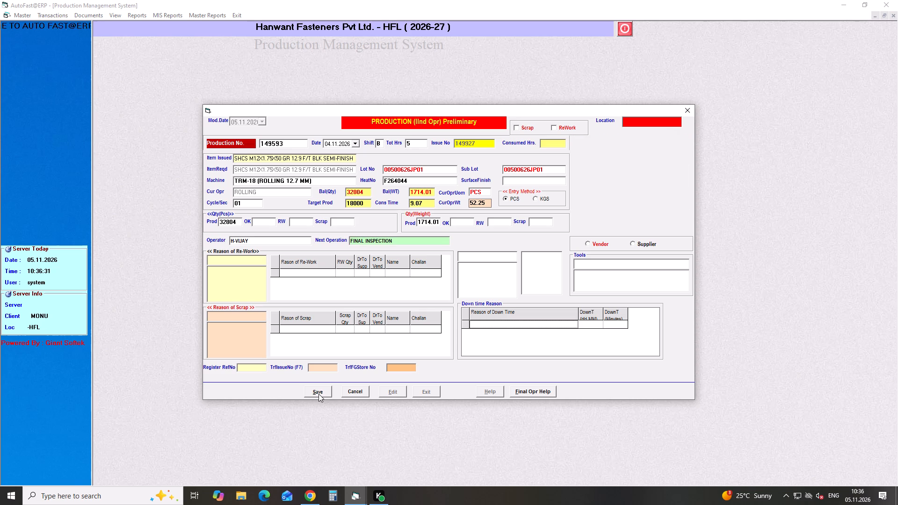
click(319, 394)
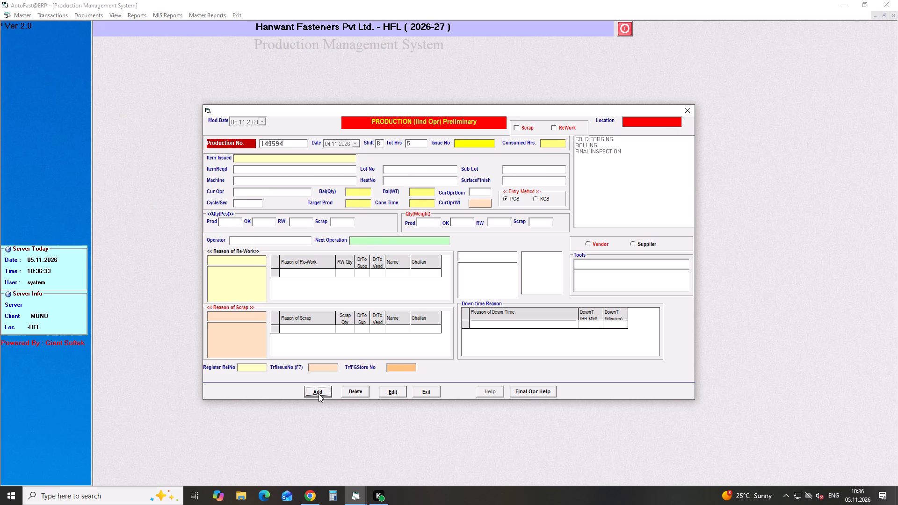
Start another production entry dated 04.11.2026, set the total hours to 0.5 and load issue number 149928.
key(Return)
key(Down)
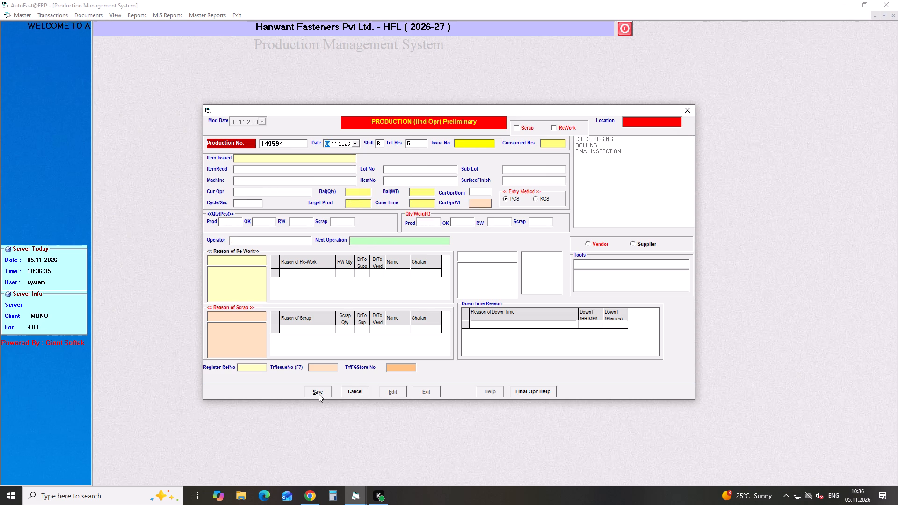
key(Return)
key(Return)
key(BackSpace)
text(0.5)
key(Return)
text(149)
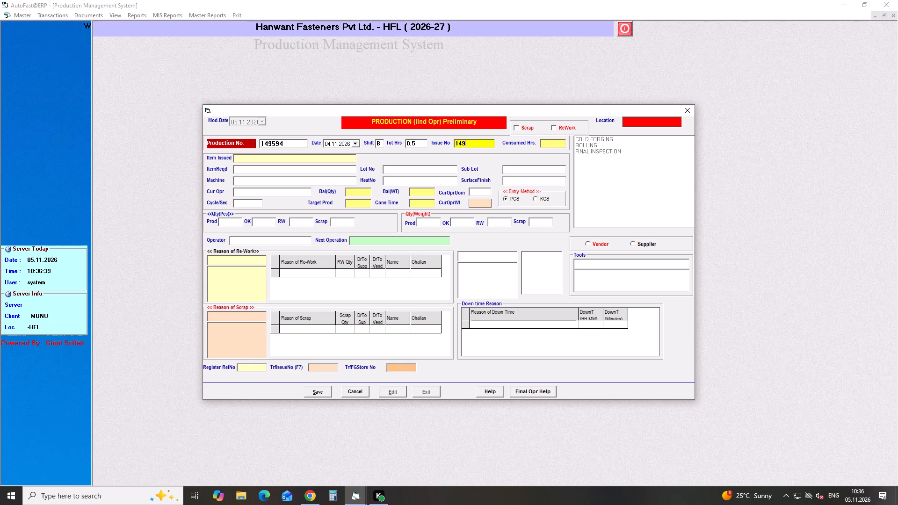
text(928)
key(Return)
Set the cycle time to 01 second, choose operator H-VIJAY, accept Final Inspection as next operation and save the entry.
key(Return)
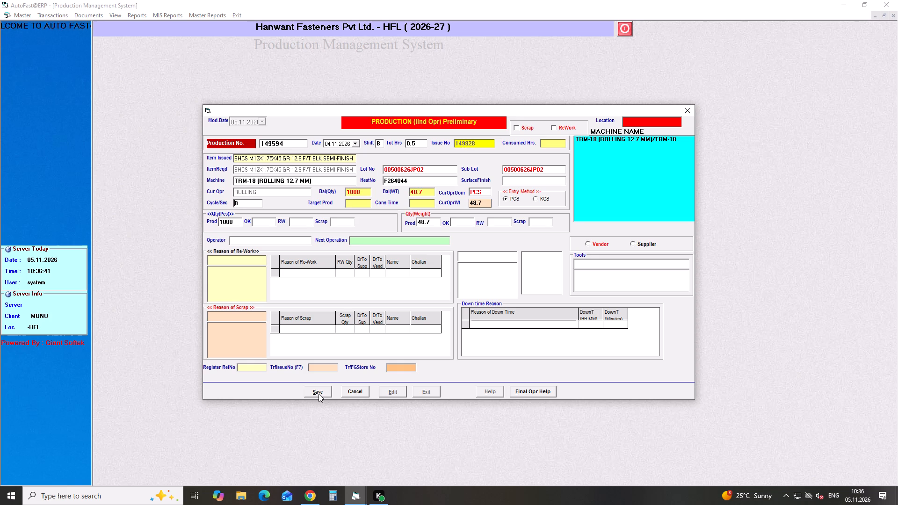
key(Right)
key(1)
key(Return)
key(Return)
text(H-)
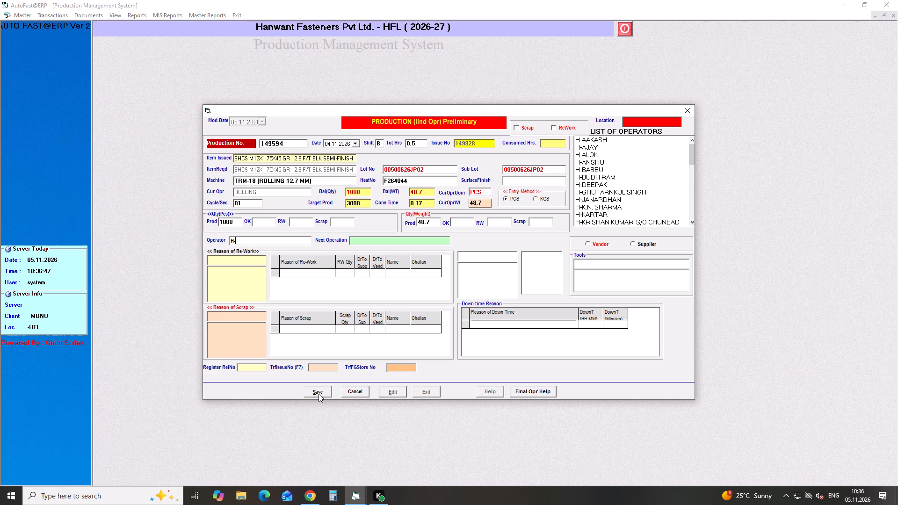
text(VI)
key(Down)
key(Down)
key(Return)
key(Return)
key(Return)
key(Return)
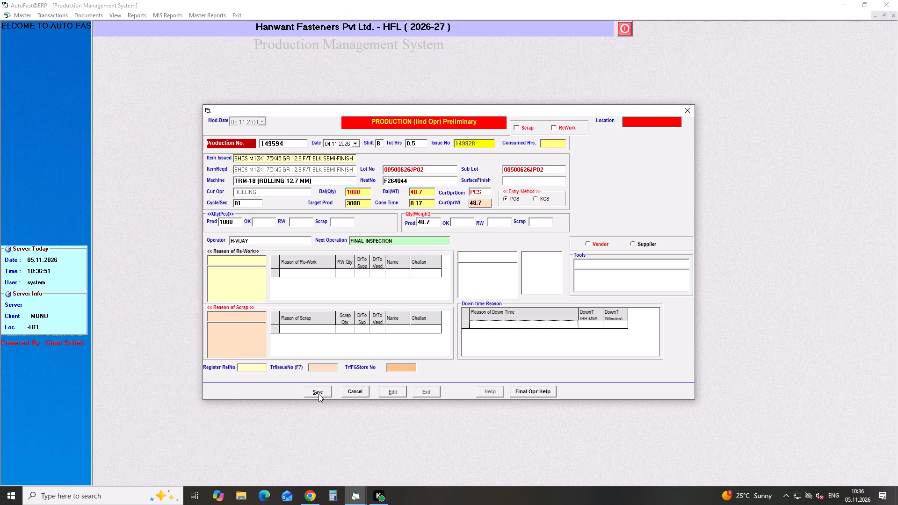
click(319, 394)
Start another production entry dated 04.11.2026, set the total hours to 5.5 and load issue number 149929.
key(Return)
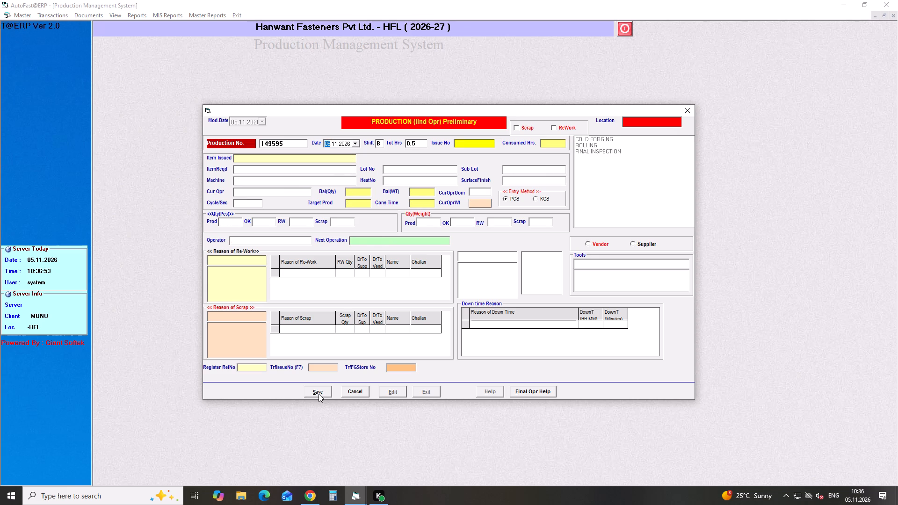
key(Down)
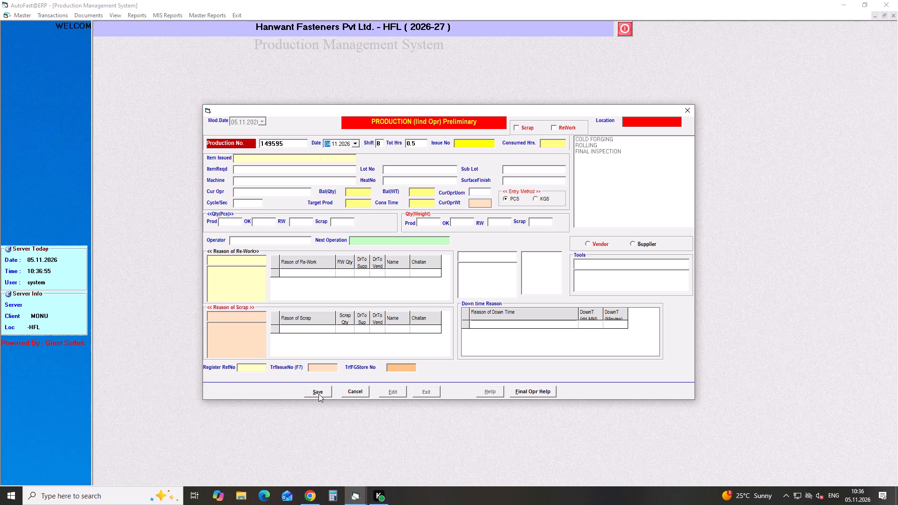
key(Return)
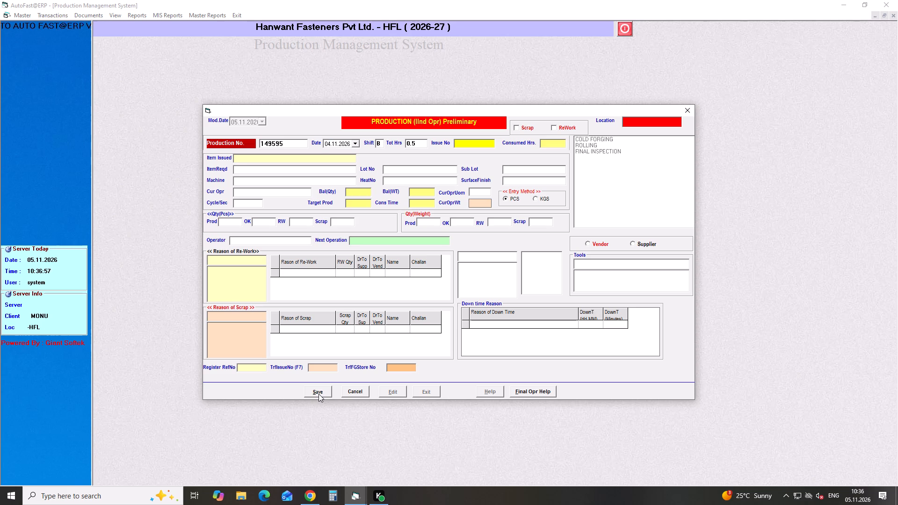
key(Return)
key(BackSpace)
key(BackSpace)
key(BackSpace)
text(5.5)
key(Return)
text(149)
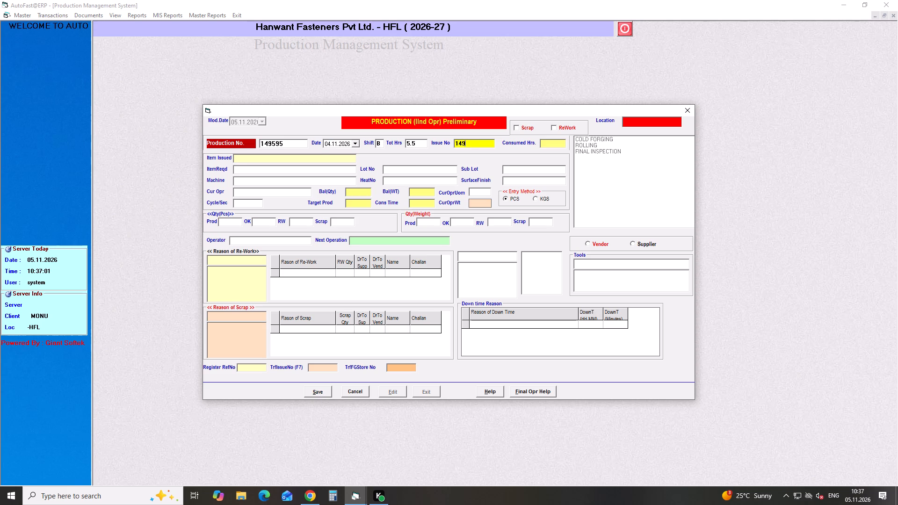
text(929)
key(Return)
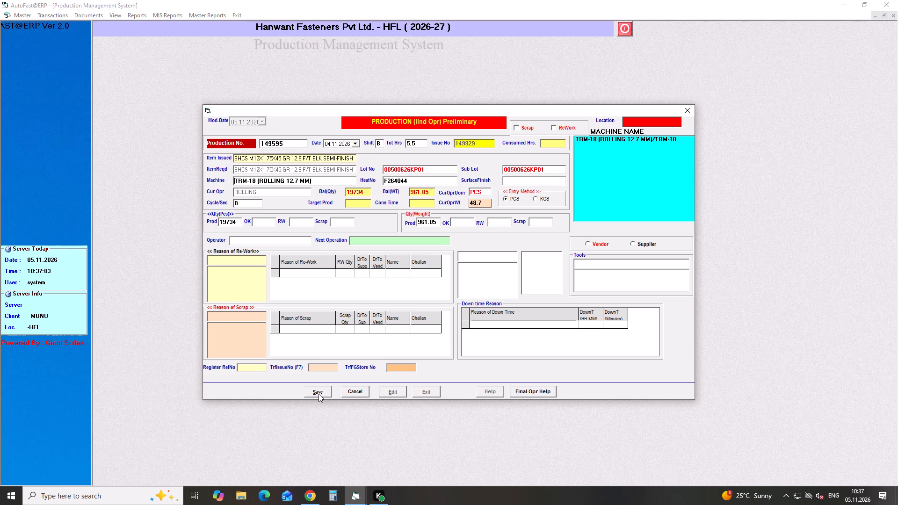
Set the cycle time to 01 second, choose operator H-ROHIT, accept Final Inspection as next operation and save the entry.
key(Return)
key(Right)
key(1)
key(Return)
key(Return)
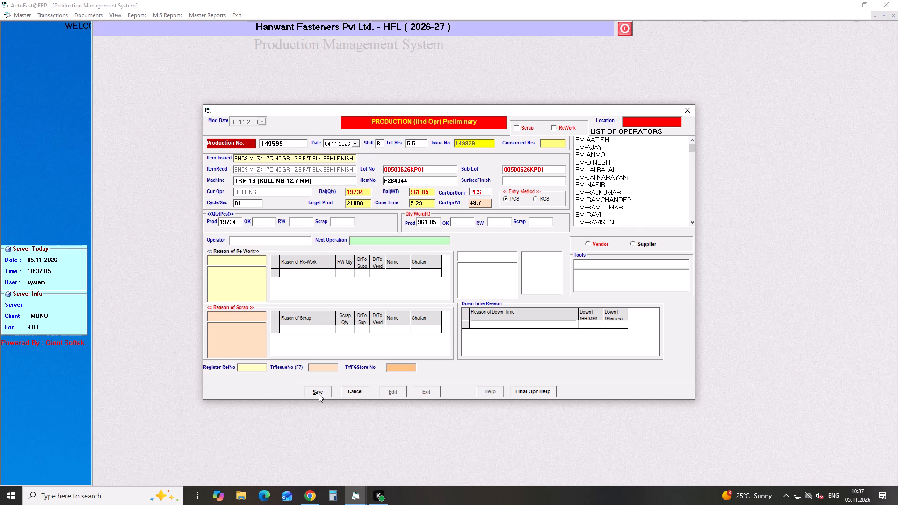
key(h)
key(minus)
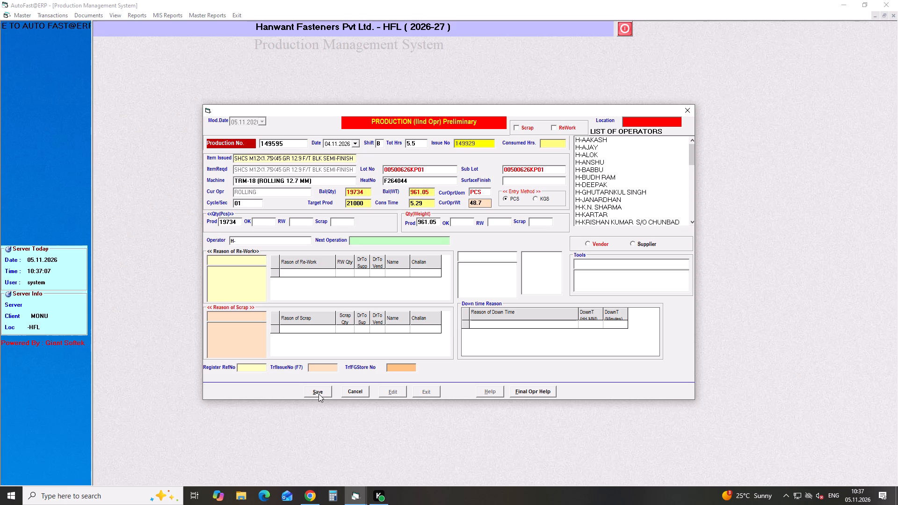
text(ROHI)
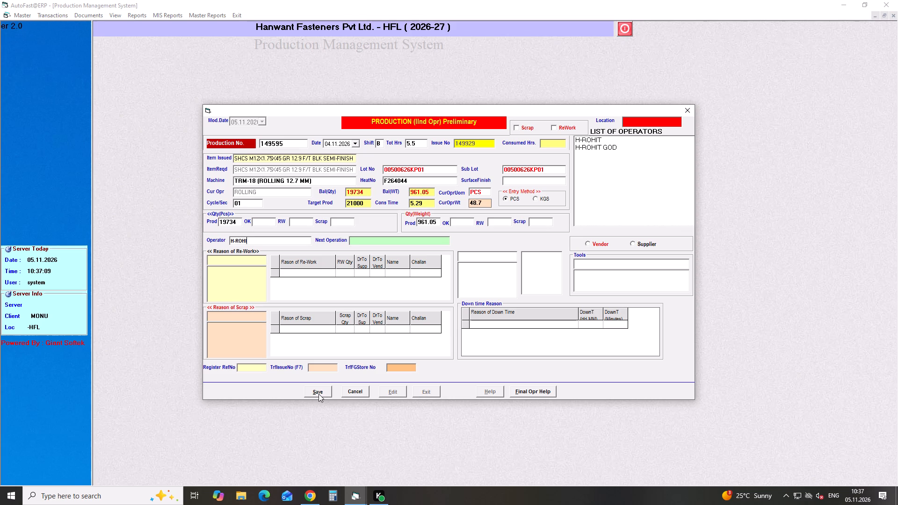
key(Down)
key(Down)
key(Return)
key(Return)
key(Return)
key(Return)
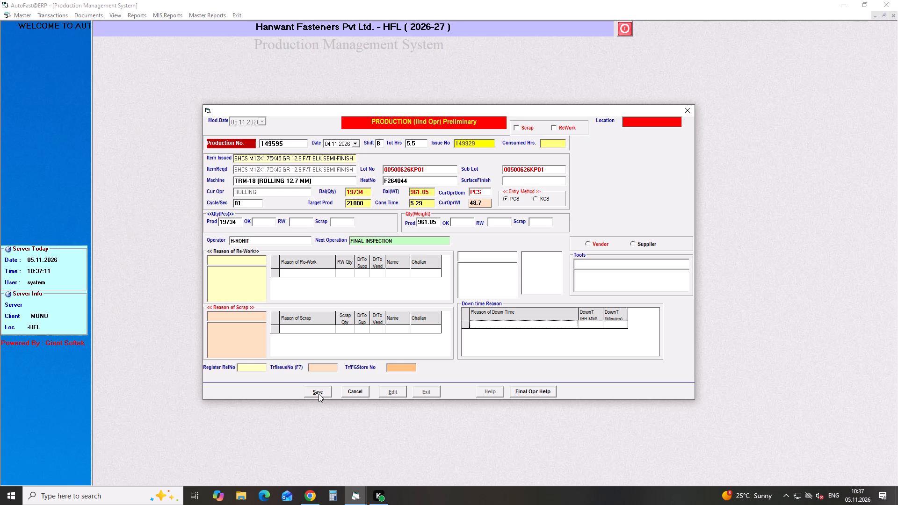
click(319, 394)
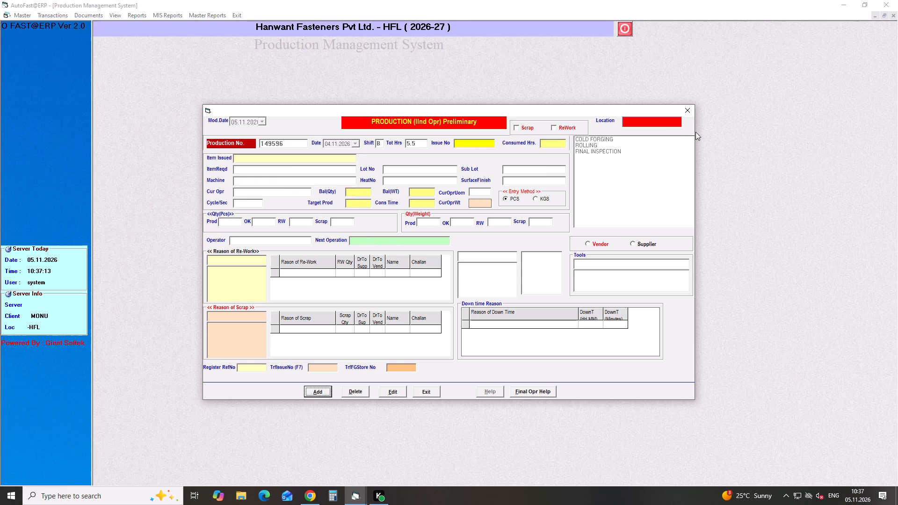
Close the preliminary entry form and list all in-house items pending for inspection, for all operations, as on 05.11.2026.
click(684, 108)
click(120, 13)
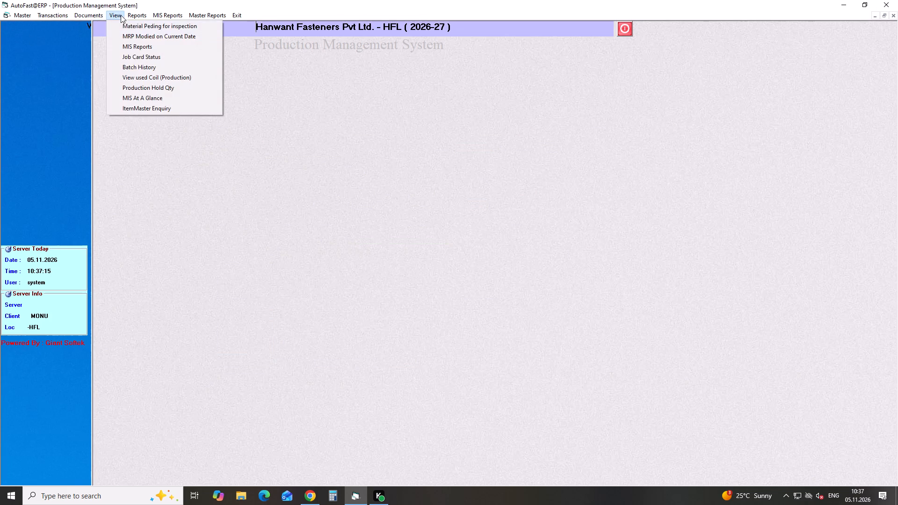
click(121, 24)
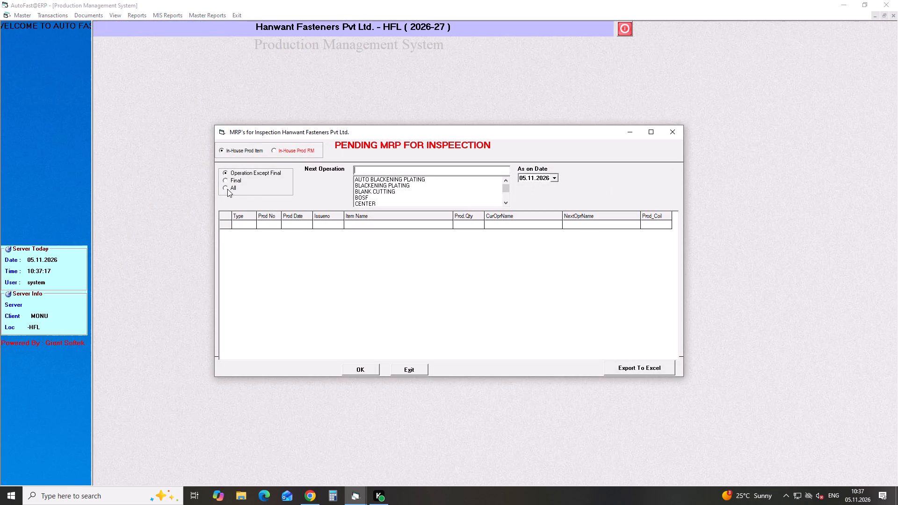
click(227, 189)
key(Return)
key(Return)
key(Return)
key(Return)
key(Return)
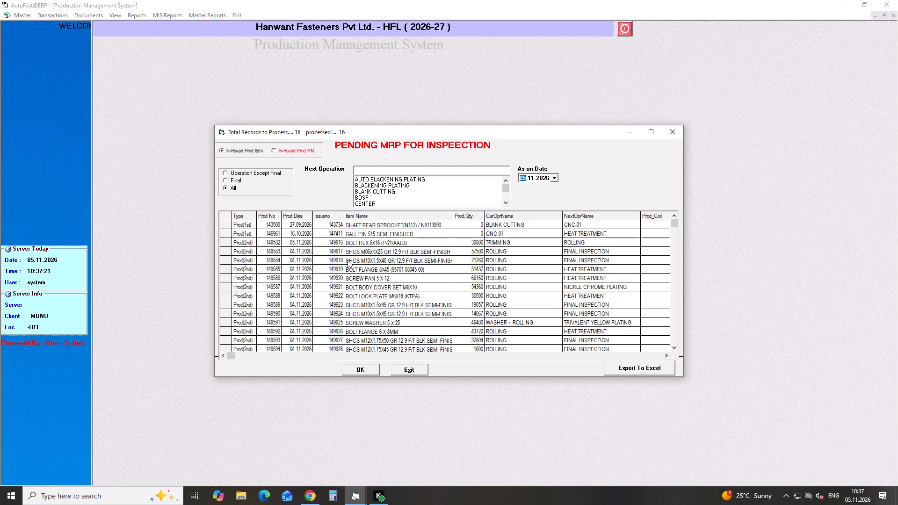
Open pending production 149582 (issue 149916), accept its prefilled values in the final production entry and save it.
click(334, 243)
key(Return)
key(Return)
key(Return)
key(Return)
key(Return)
key(Return)
key(Return)
key(Return)
key(Return)
key(Return)
key(Return)
key(Return)
key(Return)
key(Return)
key(Return)
key(Return)
key(Return)
key(Return)
key(Return)
key(Return)
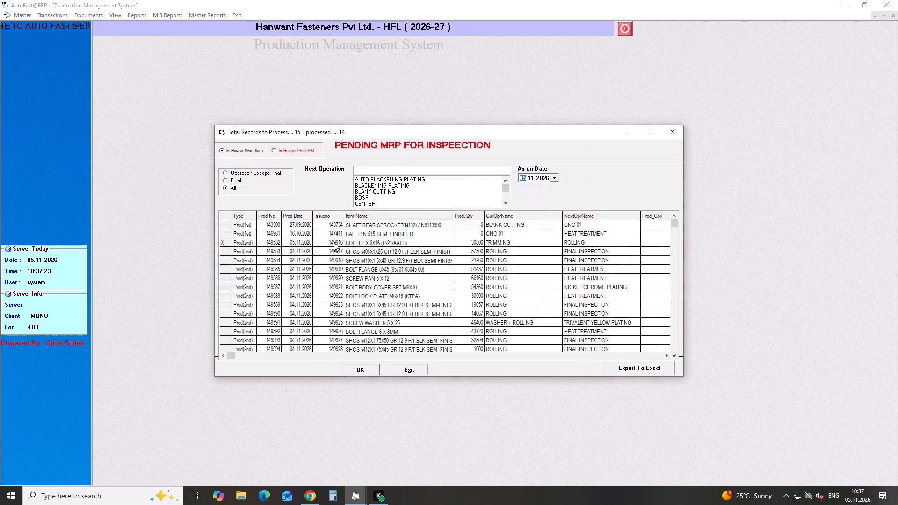
Open pending production 149583 (issue 149917), accept its prefilled values in the final production entry and save it.
click(334, 243)
key(Return)
key(Return)
key(Return)
key(Return)
key(Return)
key(Return)
key(Return)
key(Return)
key(Return)
key(Return)
key(Return)
key(Return)
key(Return)
key(Return)
key(Return)
key(Return)
key(Return)
key(Return)
key(Return)
key(Return)
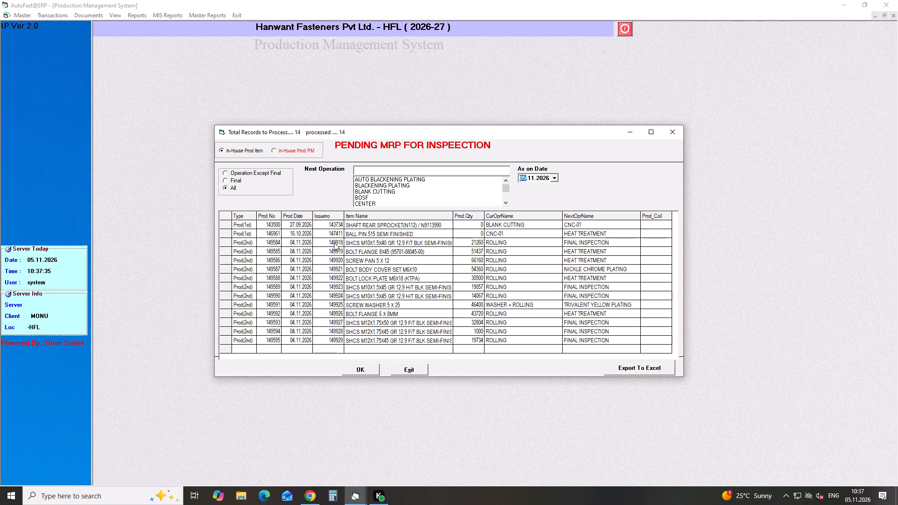
Open pending production 149584 (issue 149918), accept its prefilled values in the final production entry and save it.
click(334, 243)
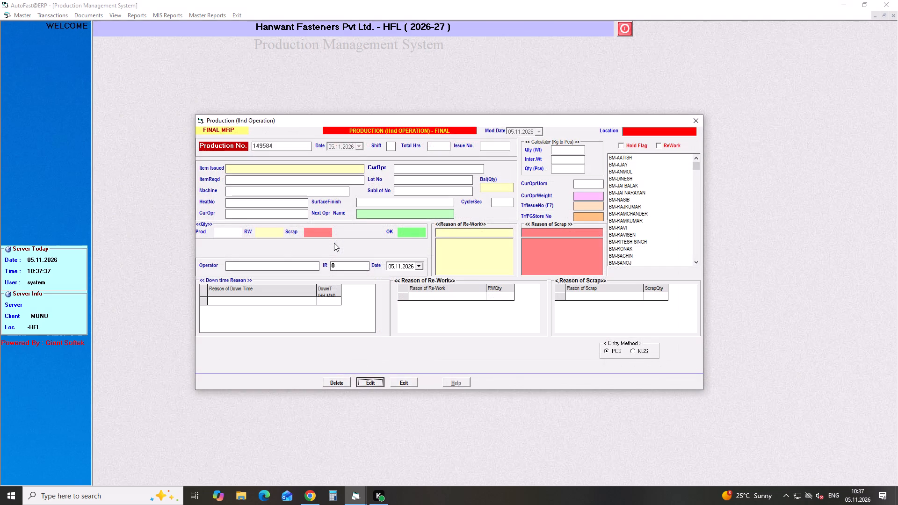
key(Return)
key(Return)
key(Return)
key(Return)
key(Return)
key(Return)
key(Return)
key(Return)
key(Return)
key(Return)
key(Return)
key(Return)
key(Return)
key(Return)
key(Return)
key(Return)
key(Return)
key(Return)
key(Return)
key(Return)
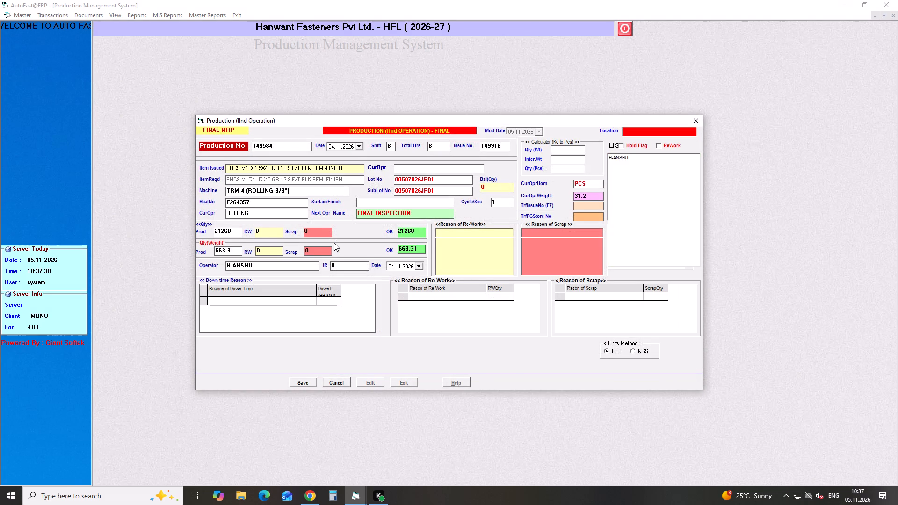
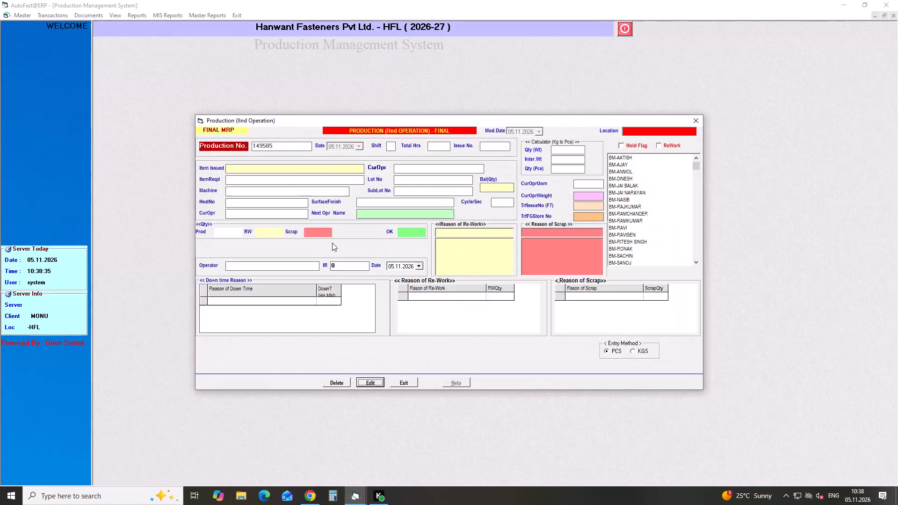
In the final entry for production 149585 (issue 149919), record a scrap quantity of 10 under the reason SETTING PROBLEM.
key(Return)
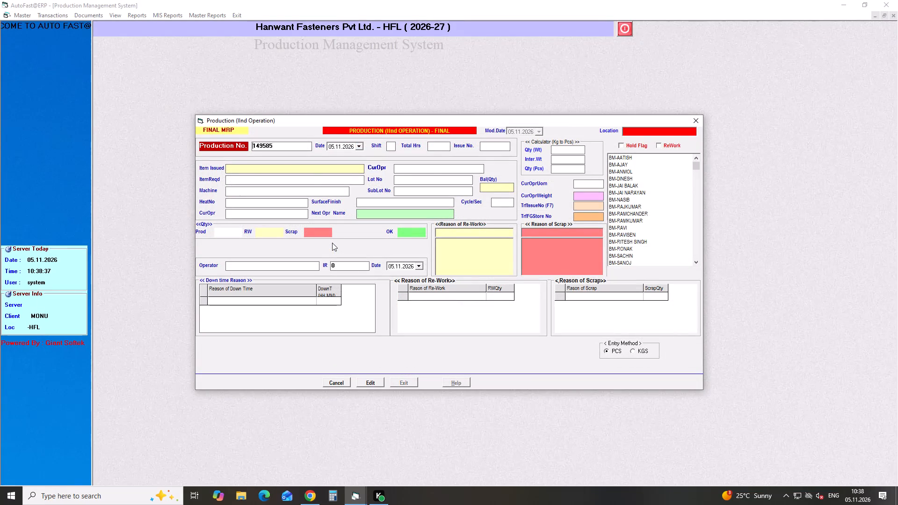
key(Return)
key(Return)
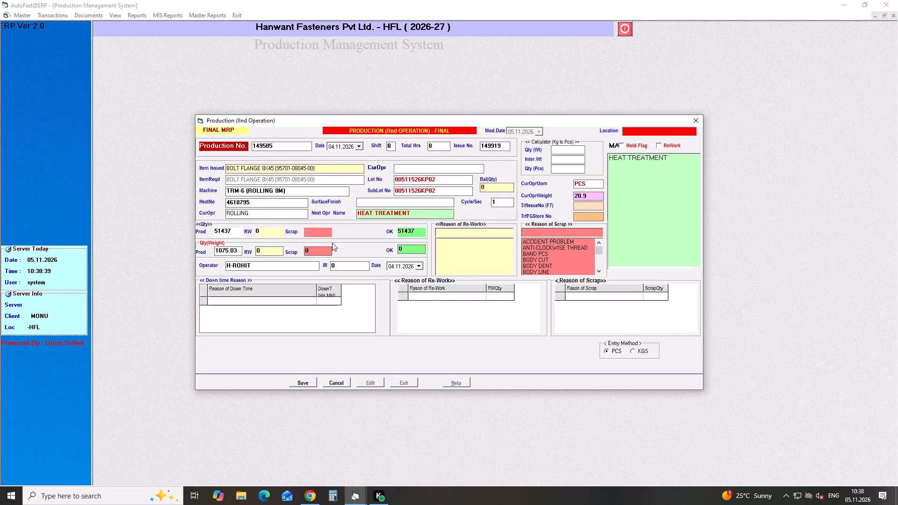
text(10)
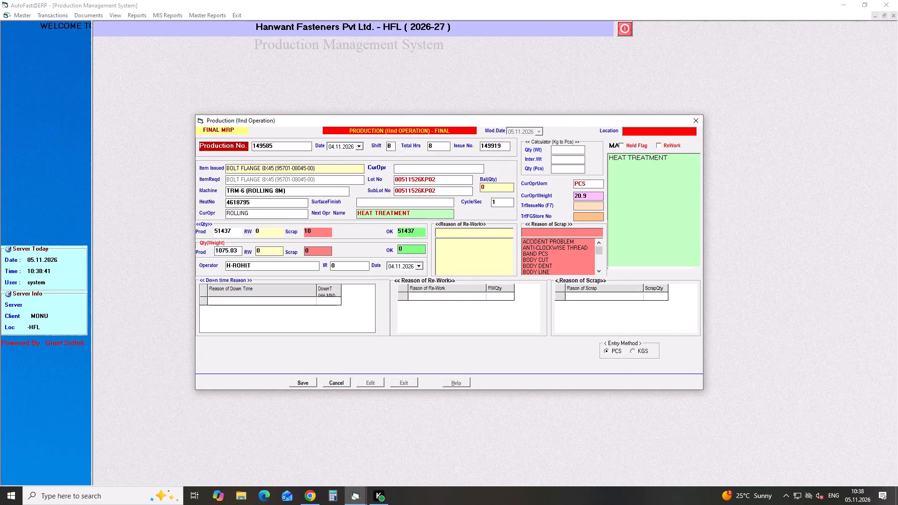
key(Return)
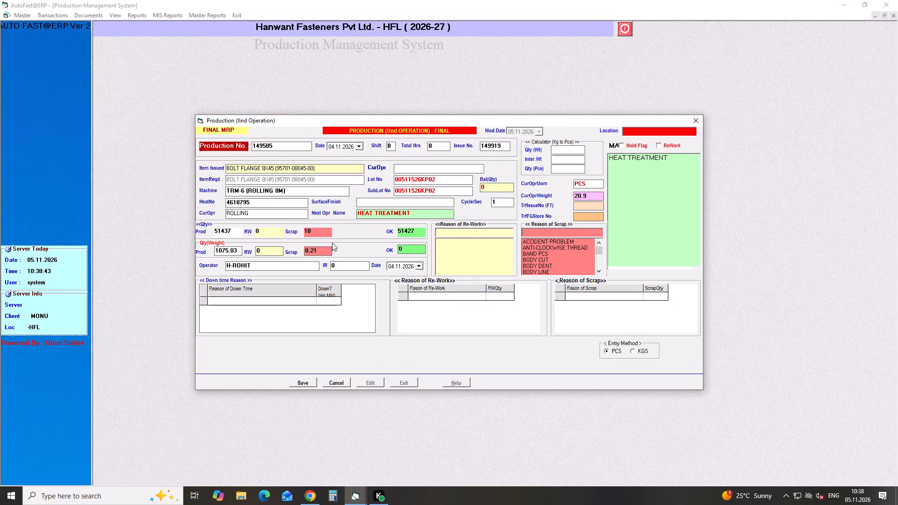
text(SE)
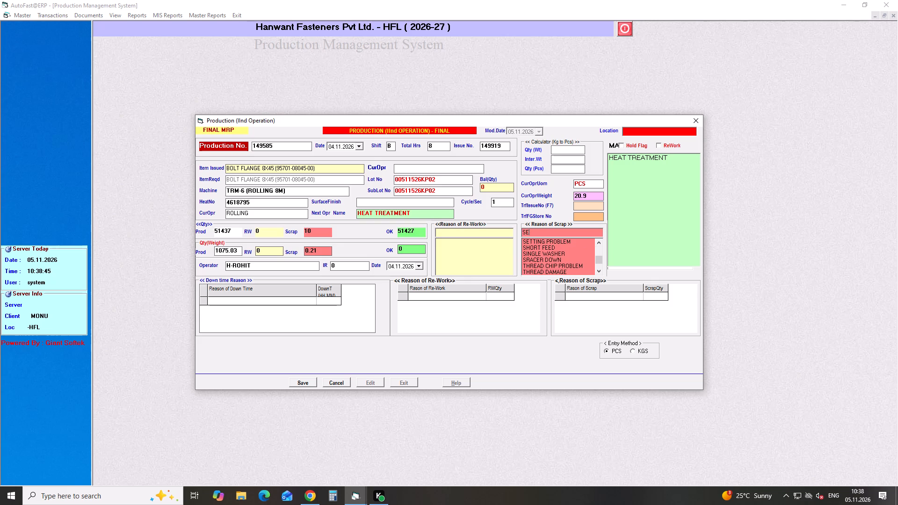
key(Down)
key(Return)
text(10)
key(Return)
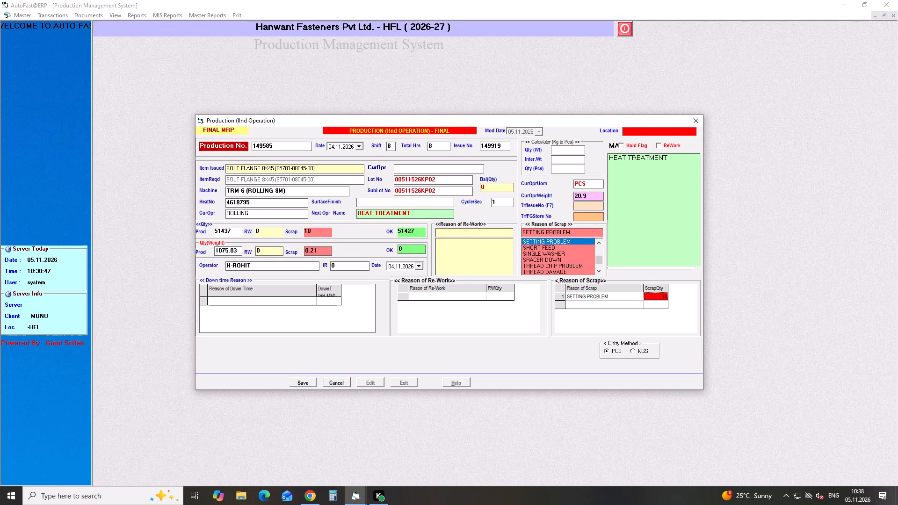
Accept the remaining prefilled values of the final entry for production 149585 and save it.
click(341, 263)
key(Return)
key(Return)
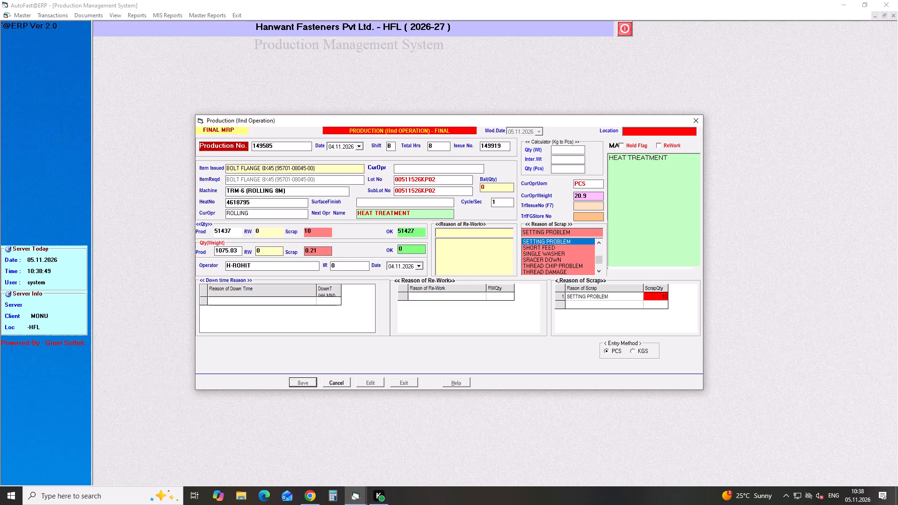
key(Return)
key(Return)
key(Return)
key(Return)
key(Return)
key(Return)
key(Return)
key(Return)
key(Return)
key(Return)
key(Return)
key(Return)
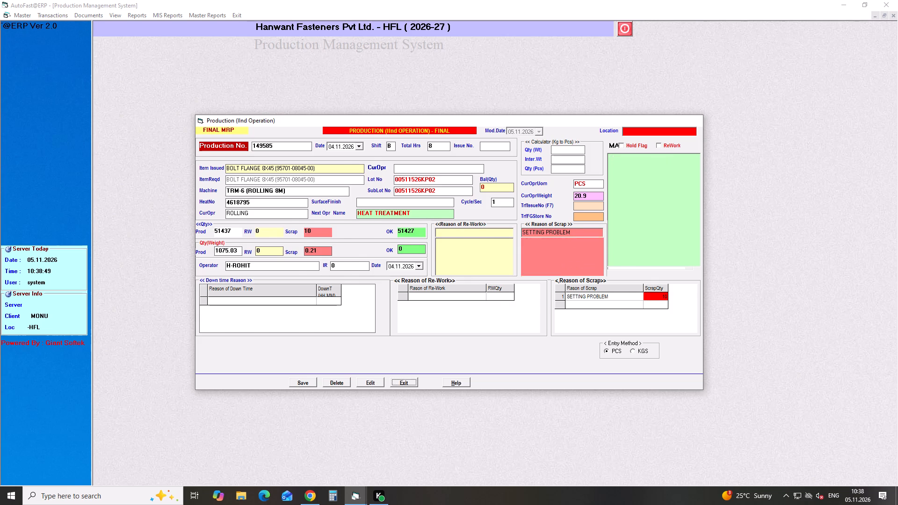
Open pending production 149588 (issue 149922), accept its prefilled values in the final production entry and save it.
click(331, 262)
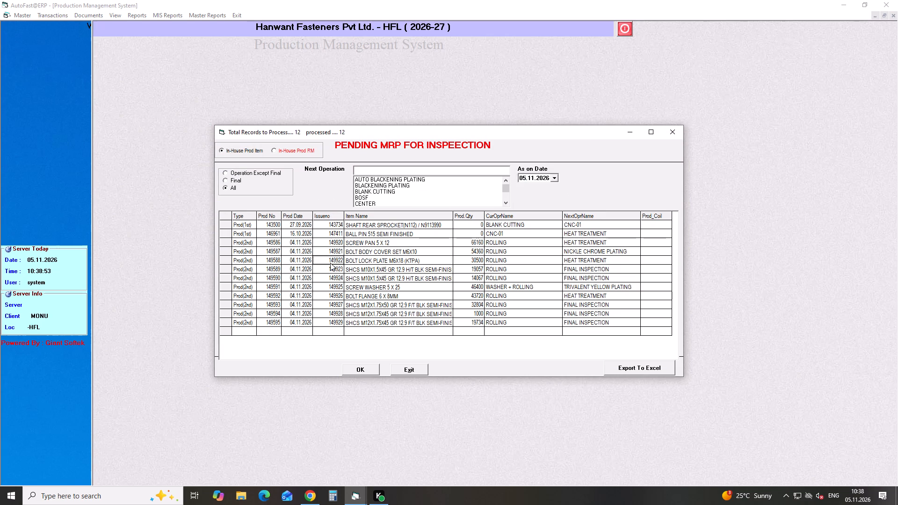
key(Return)
key(Return)
key(Return)
key(Return)
key(Return)
key(Return)
key(Return)
key(Return)
key(Return)
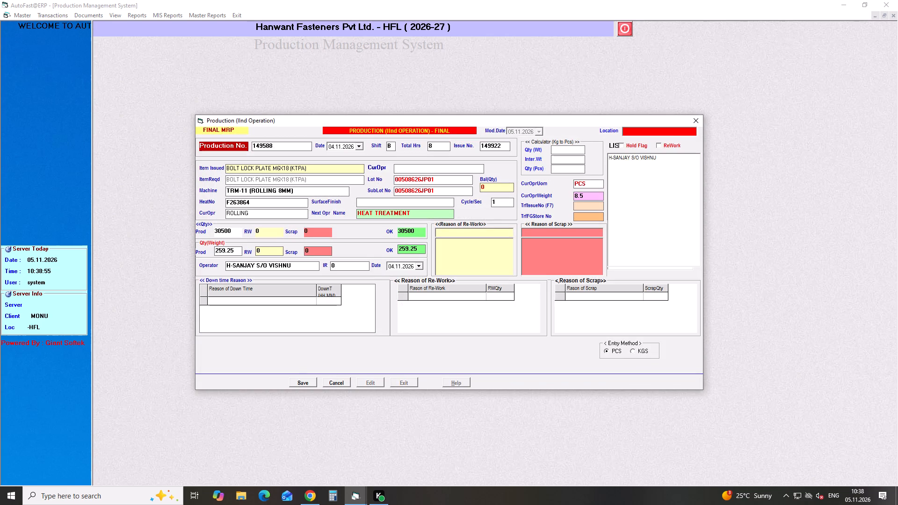
key(Return)
key(Return)
key(Return)
key(Return)
key(Return)
key(Return)
key(Return)
key(Return)
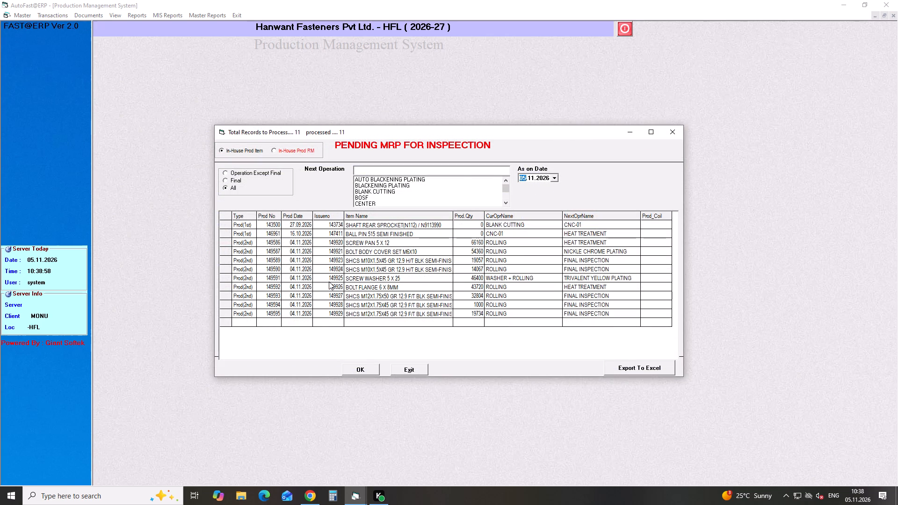
Open pending production 149587 (issue 149921), accept its prefilled values in the final production entry and save it.
click(319, 253)
key(Return)
key(Return)
key(Return)
key(Return)
key(Return)
key(Return)
key(Return)
key(Return)
key(Return)
key(Return)
key(Return)
key(Return)
key(Return)
key(Return)
key(Return)
key(Return)
key(Return)
key(Return)
key(Return)
key(Return)
key(Return)
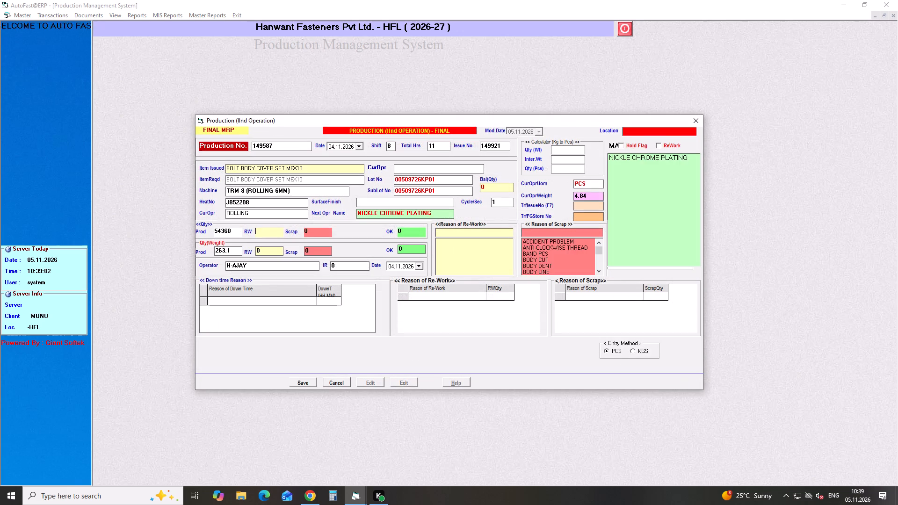
key(Return)
key(Return)
key(Return)
key(Return)
key(Return)
key(Return)
key(Return)
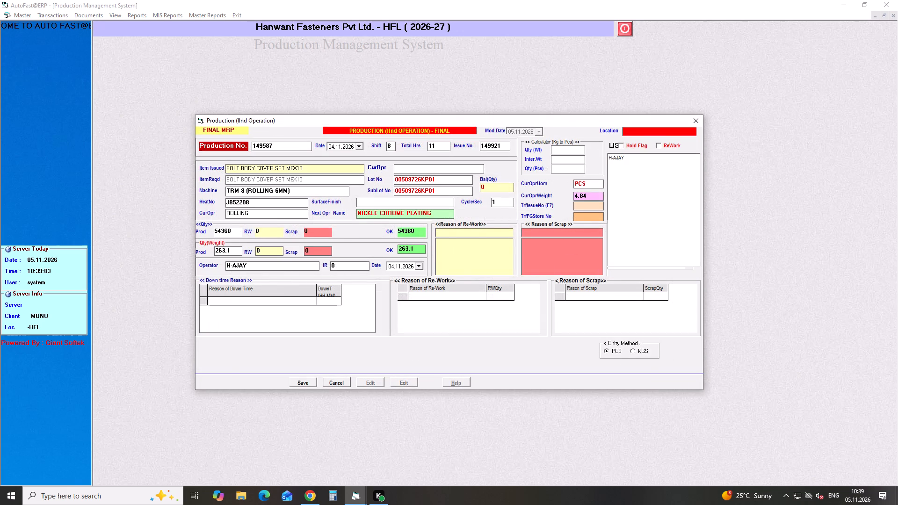
key(Return)
key(Return)
key(Return)
key(Return)
key(Return)
Open pending production 149589 (issue 149923), accept its prefilled values in the final production entry and save it.
click(319, 253)
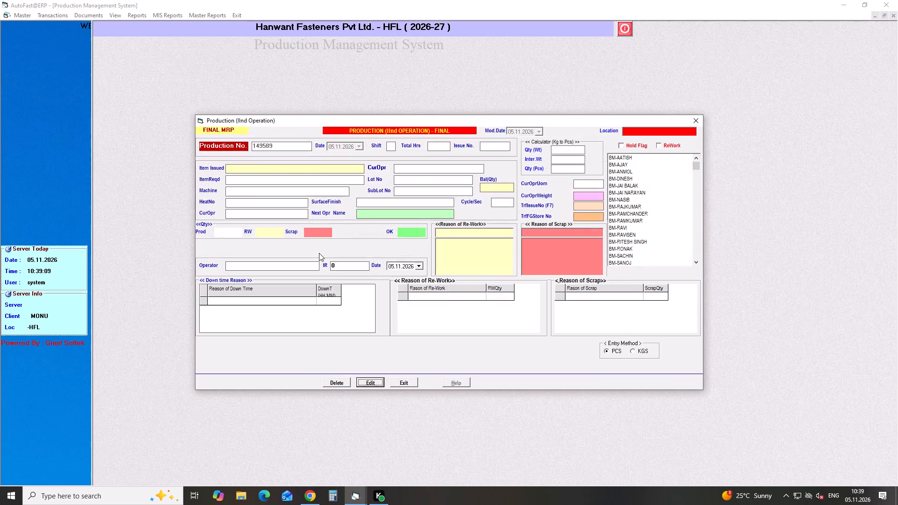
key(Return)
key(Return)
key(Return)
key(Return)
key(Return)
key(Return)
key(Return)
key(Return)
key(Return)
key(Return)
key(Return)
key(Return)
key(Return)
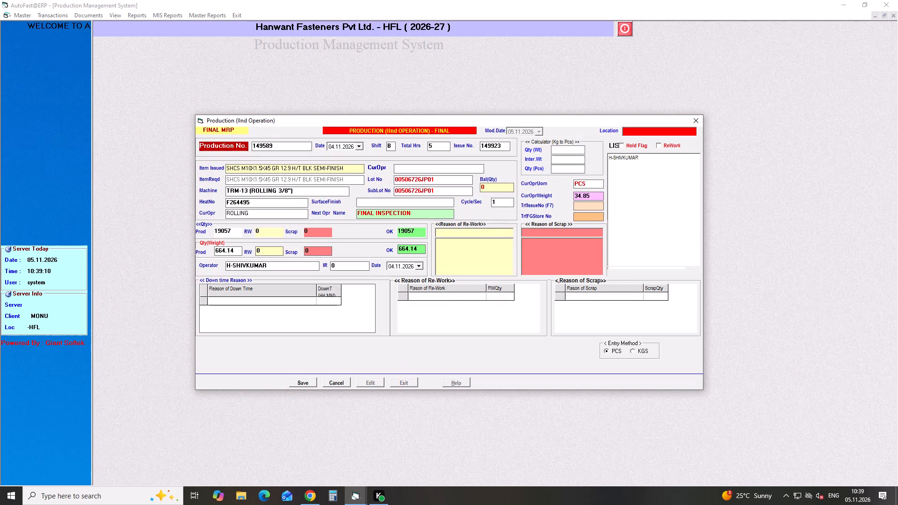
key(Return)
key(Return)
key(Return)
key(Return)
key(Return)
key(Return)
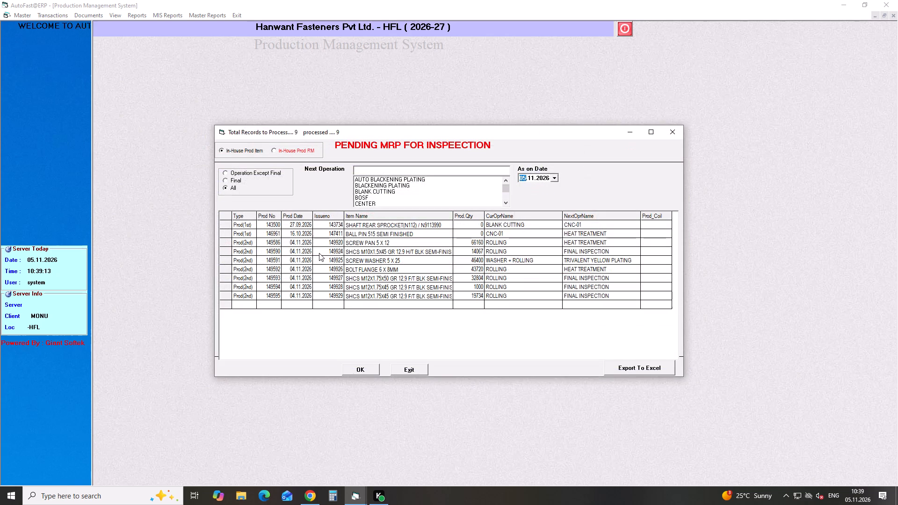
Open pending production 149590 (issue 149924), accept its prefilled values in the final production entry and save it.
click(319, 253)
key(Return)
key(Return)
key(Return)
key(Return)
key(Return)
key(Return)
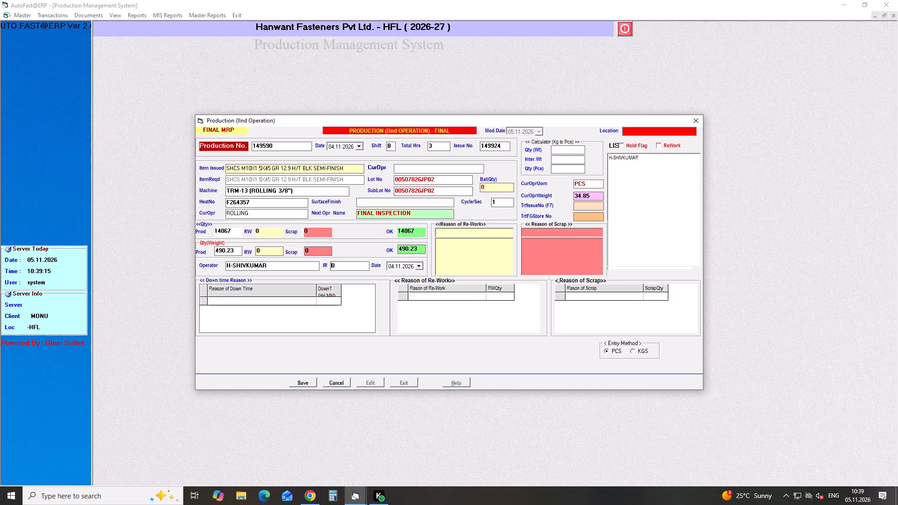
key(Return)
key(Return)
key(Return)
key(Return)
key(Return)
key(Return)
key(Return)
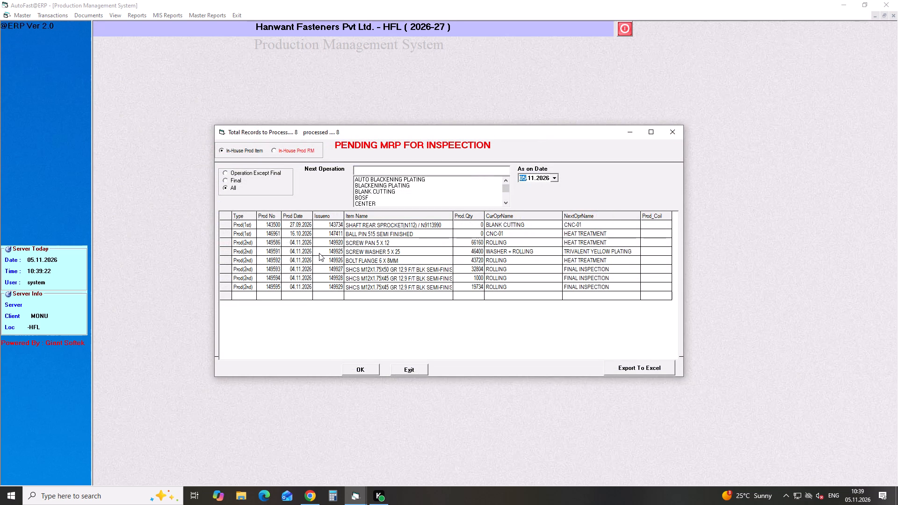
Open pending production 149591 (issue 149925), accept its prefilled values in the final production entry and save it.
click(325, 254)
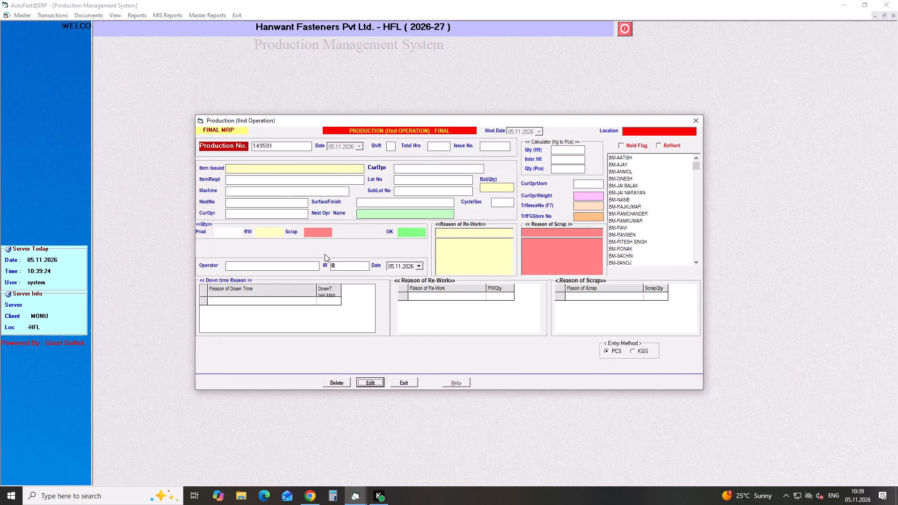
key(Return)
key(Return)
key(Return)
key(Return)
key(Return)
key(Return)
key(Return)
key(Return)
key(Return)
key(Return)
key(Return)
key(Return)
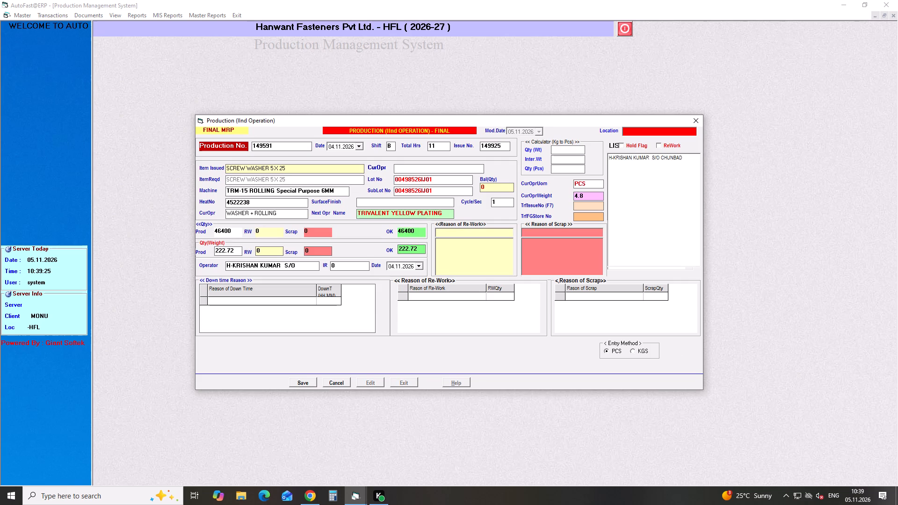
key(Return)
key(Return)
key(Return)
key(Return)
key(Return)
key(Return)
key(Return)
key(Return)
key(Return)
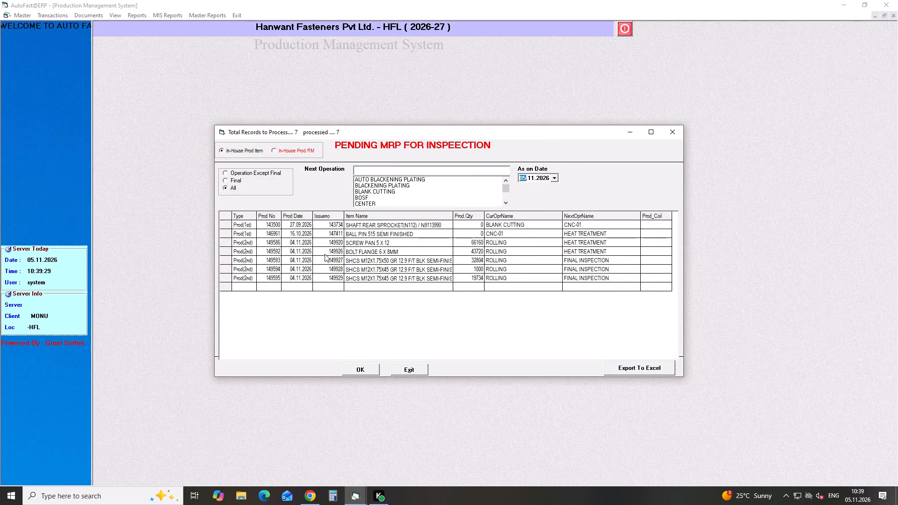
Open pending production 149592 (issue 149926), accept its prefilled values in the final production entry and save it.
click(325, 254)
key(Return)
key(Return)
key(Return)
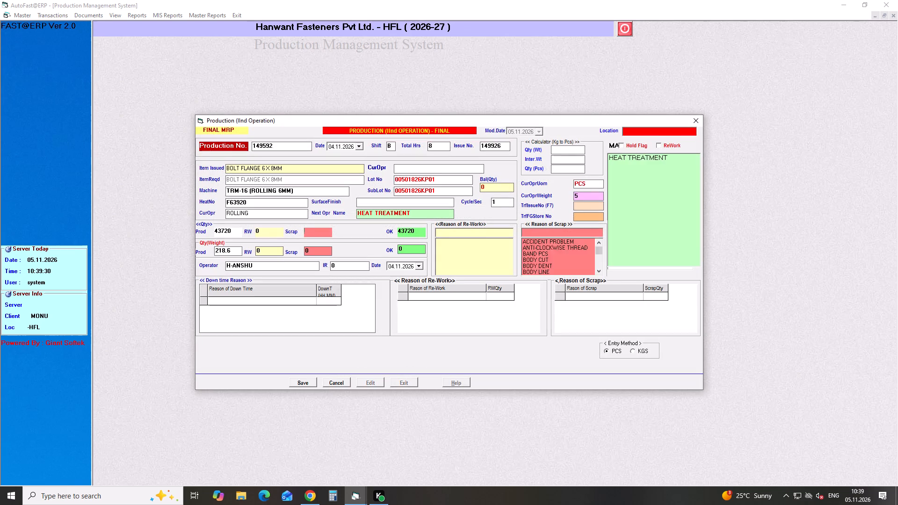
key(Return)
key(Return)
key(Return)
key(Return)
key(Return)
key(Return)
key(Return)
key(Return)
key(Return)
key(Return)
key(Return)
key(Return)
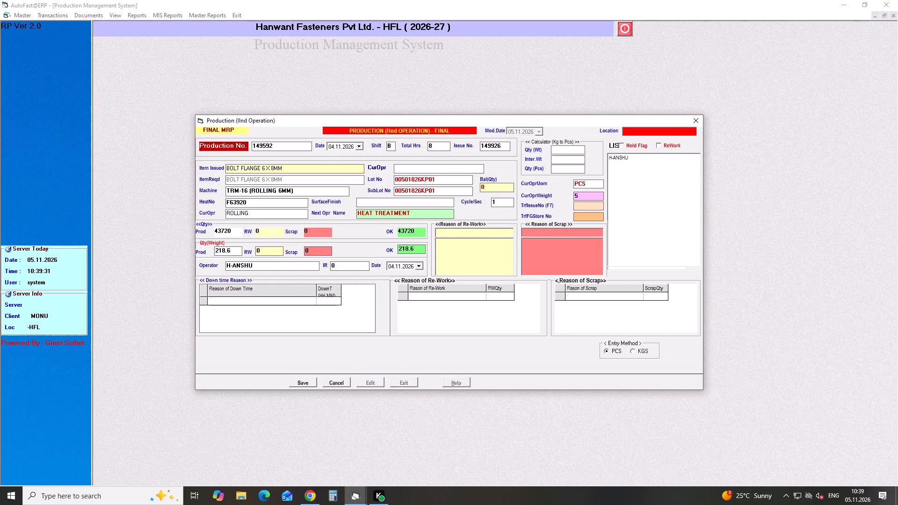
key(Return)
key(Return)
key(Return)
key(Return)
key(Return)
key(Return)
key(Return)
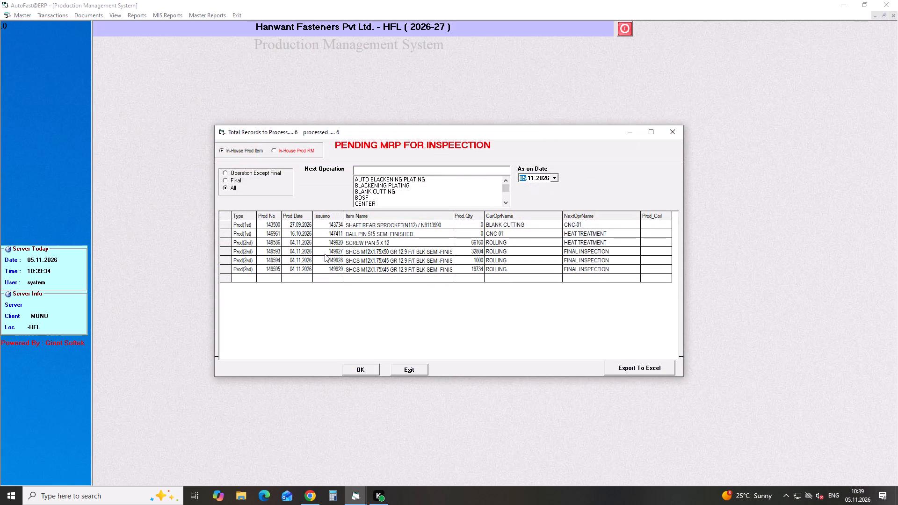
Open pending production 149593 (issue 149927), accept its prefilled values in the final production entry and save it.
click(325, 254)
key(Return)
key(Return)
key(Return)
key(Return)
key(Return)
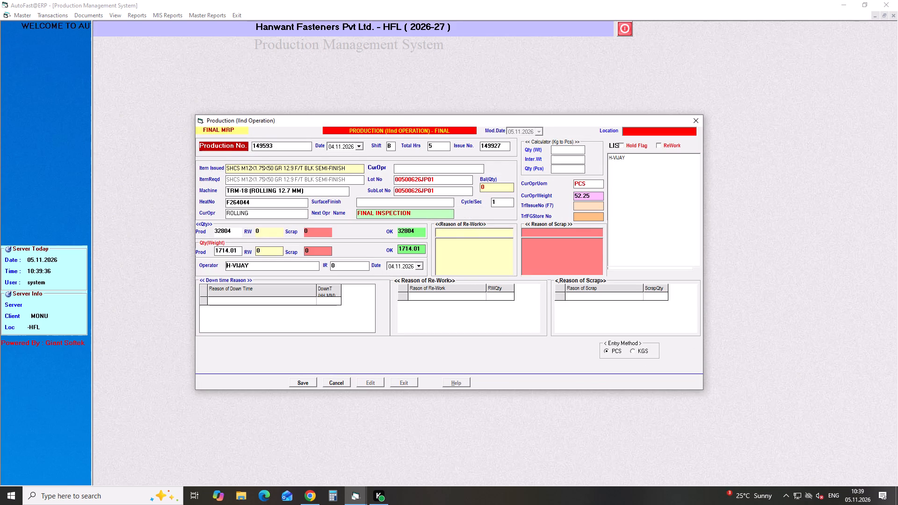
key(Return)
key(Return)
key(Return)
key(Return)
key(Return)
key(Return)
key(Return)
key(Return)
key(Return)
key(Return)
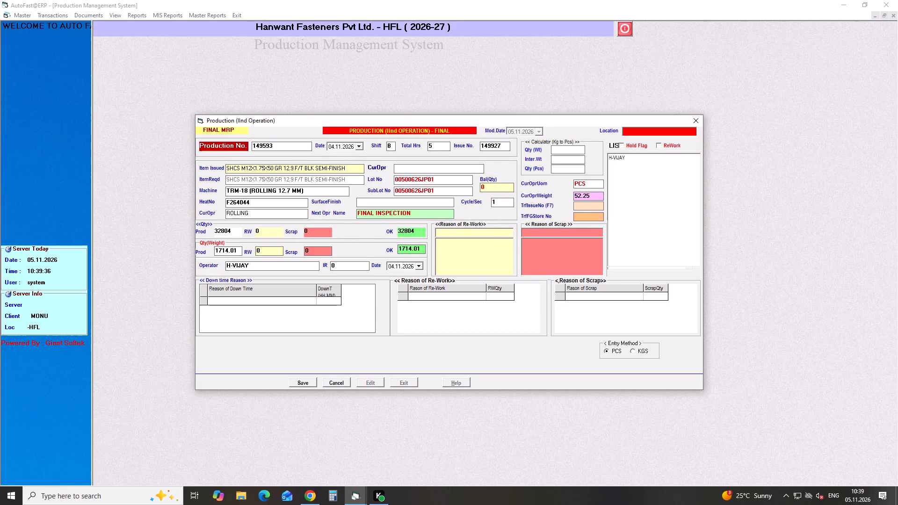
Open pending production 149594 (issue 149928), accept its prefilled values in the final production entry and save it.
click(326, 250)
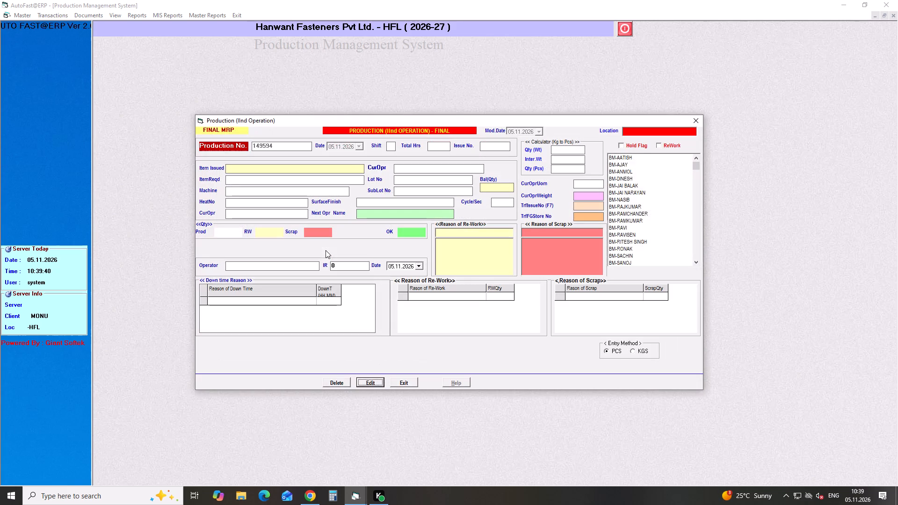
key(Return)
key(Return)
key(Return)
key(Return)
key(Return)
key(Return)
key(Return)
key(Return)
key(Return)
key(Return)
key(Return)
key(Return)
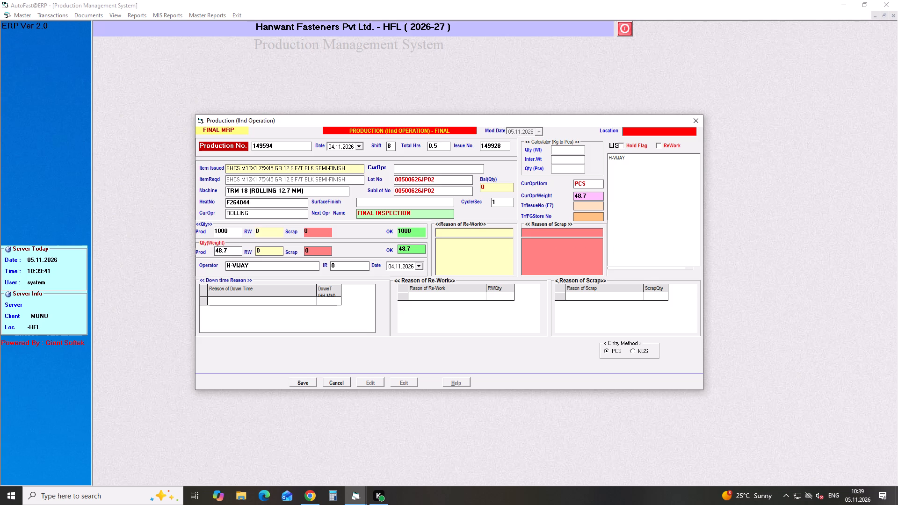
key(Return)
key(Return)
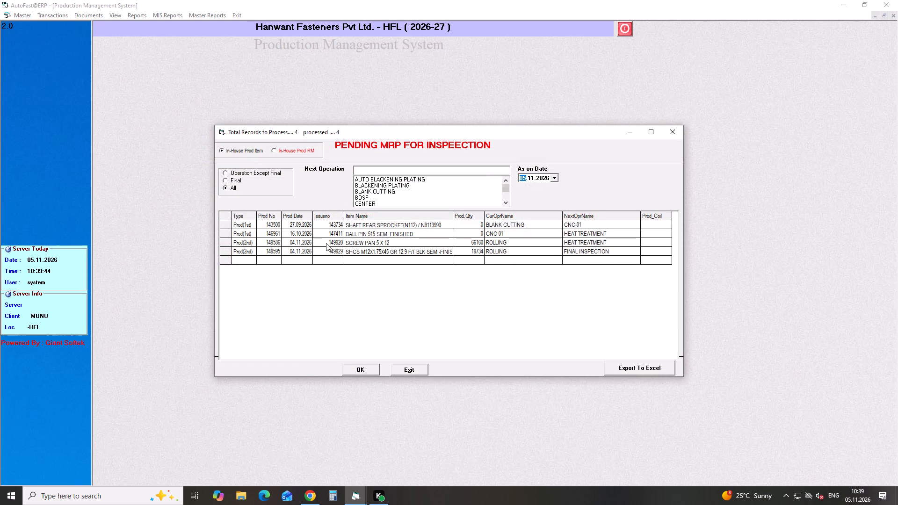
Open pending production 149586 (issue 149920), accept its prefilled values in the final production entry and save it.
click(326, 243)
key(Return)
key(Return)
key(Return)
key(Return)
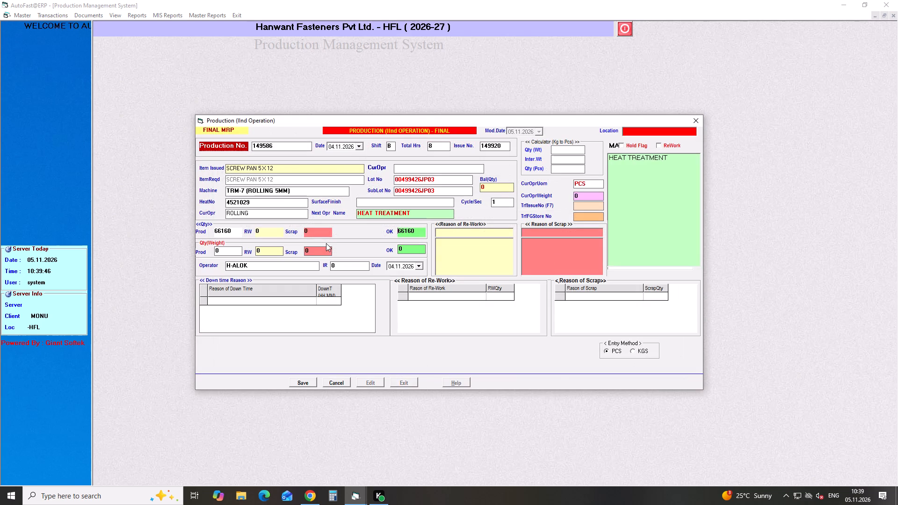
key(Return)
key(Return)
key(Return)
key(Return)
key(Return)
key(Return)
key(Return)
key(Return)
key(Return)
key(Return)
key(Return)
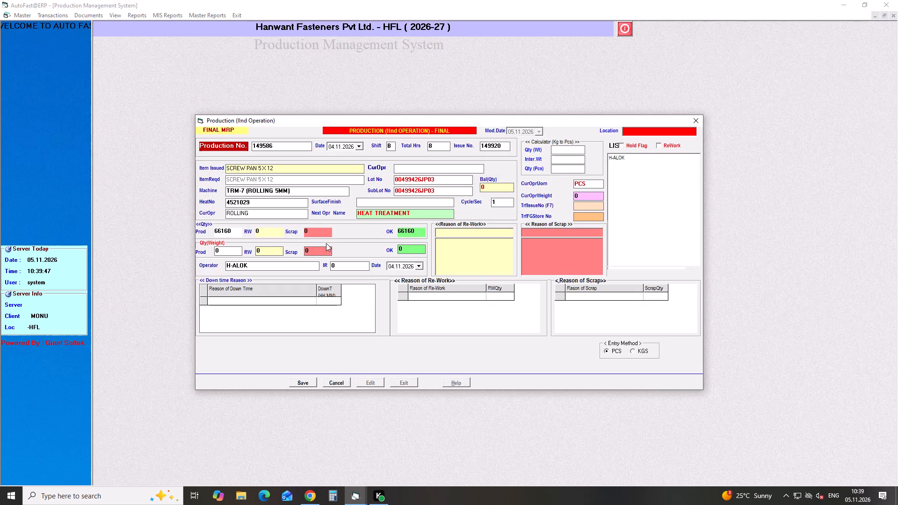
Open pending production 149595 (issue 149929), accept its prefilled values in the final production entry, save it and close the pending list.
click(326, 243)
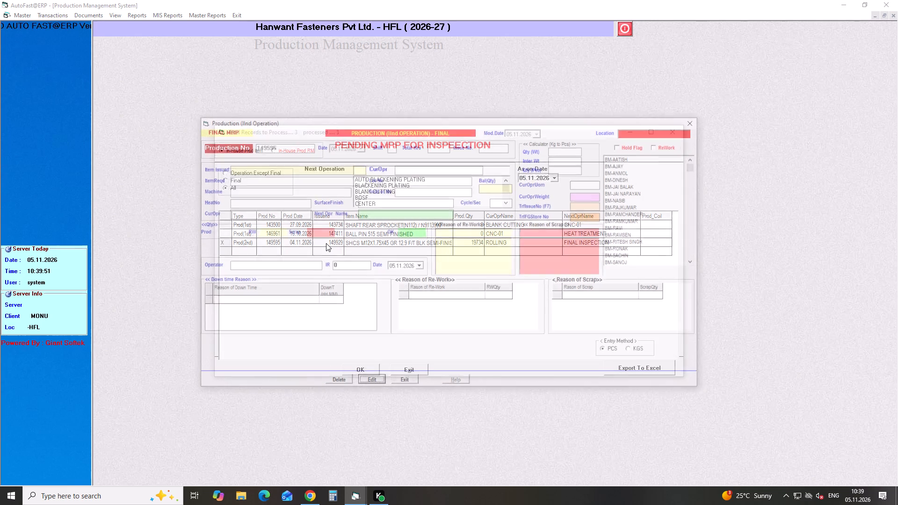
key(Return)
key(Return)
key(Return)
key(Return)
key(Return)
key(Return)
key(Return)
key(Return)
key(Return)
key(Return)
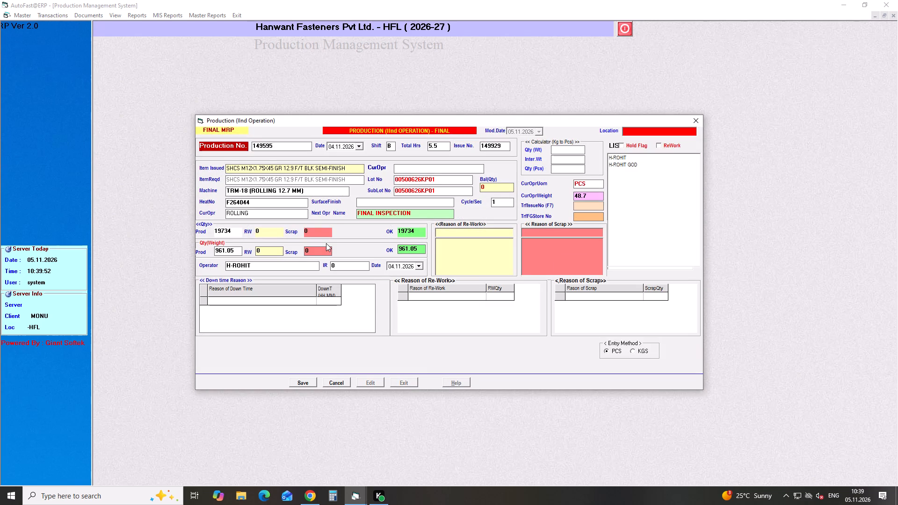
key(Return)
key(Return)
key(Return)
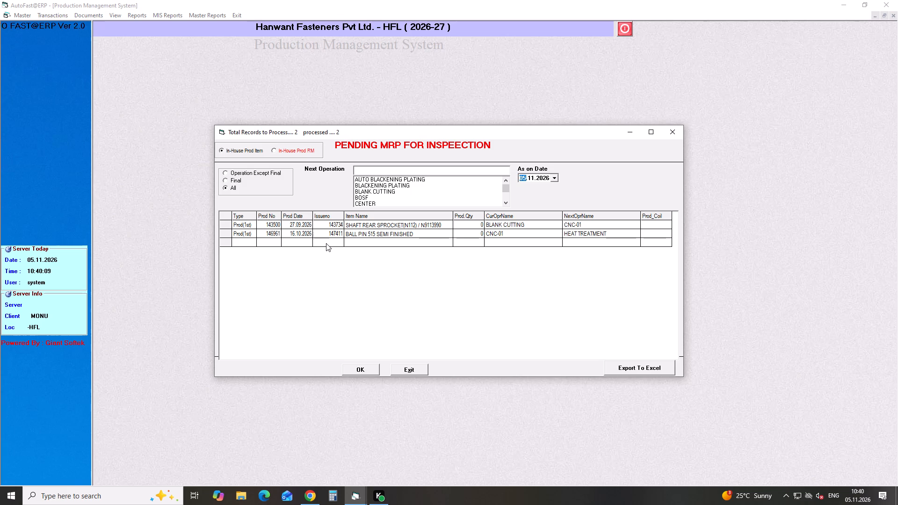
click(677, 129)
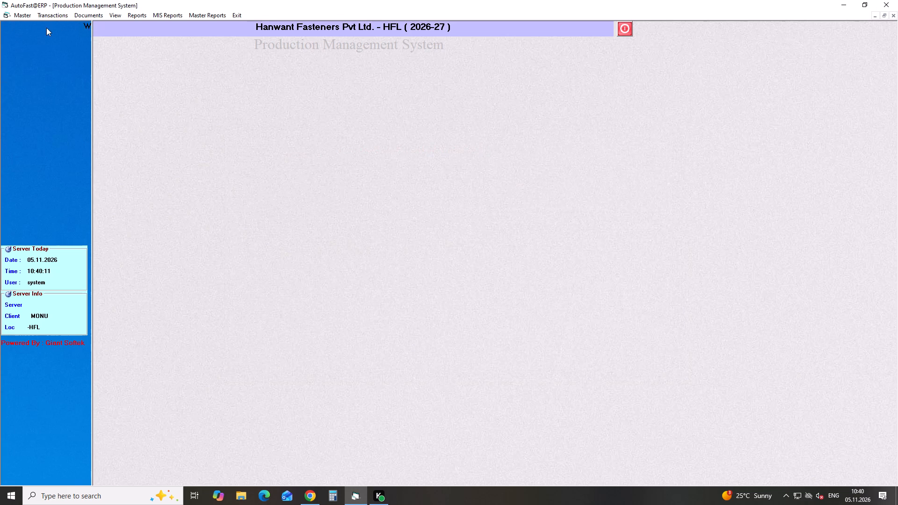
In a new first-operation raw material issue, choose FORGING, SCHCS M16X2X30 GR 012.9 F/T BLK SEMI-FINISH and grade 51B37 to look up its coils.
click(51, 18)
drag(170, 105, 177, 71)
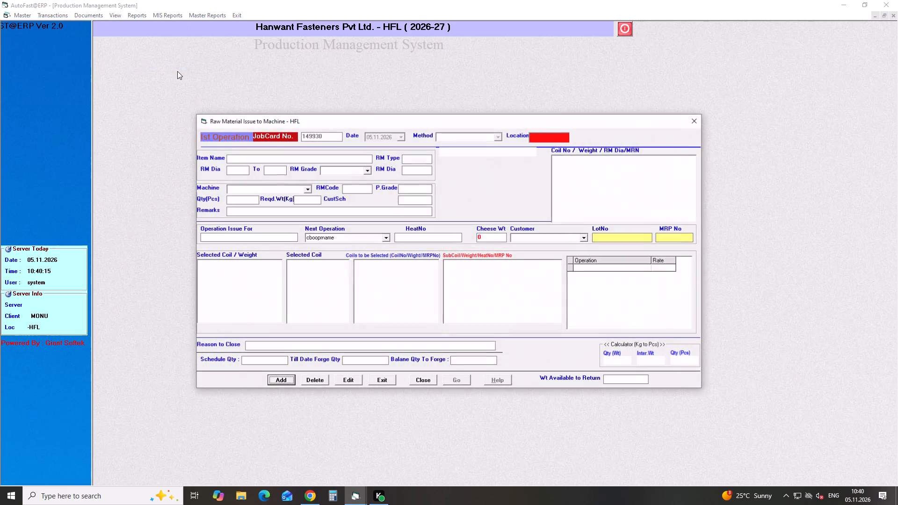
key(Return)
key(Return)
key(Return)
key(Down)
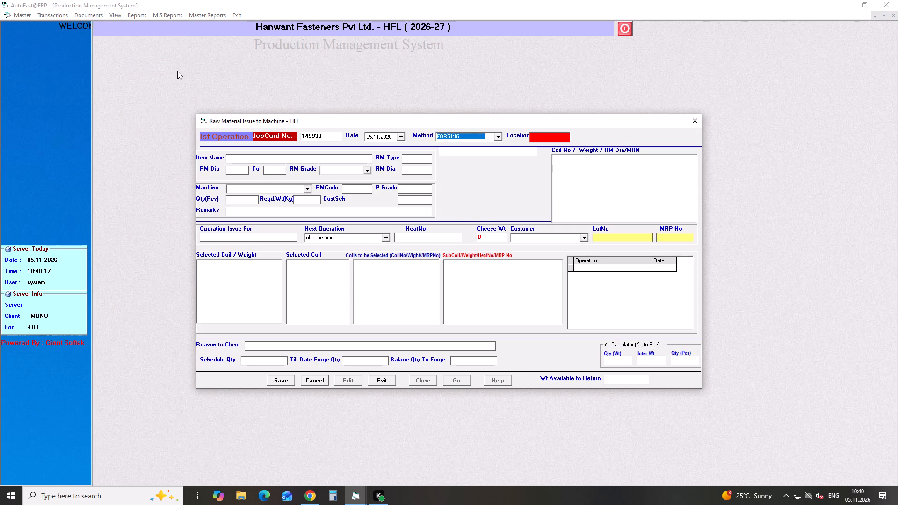
key(Return)
text(SC)
text(HCS M16)
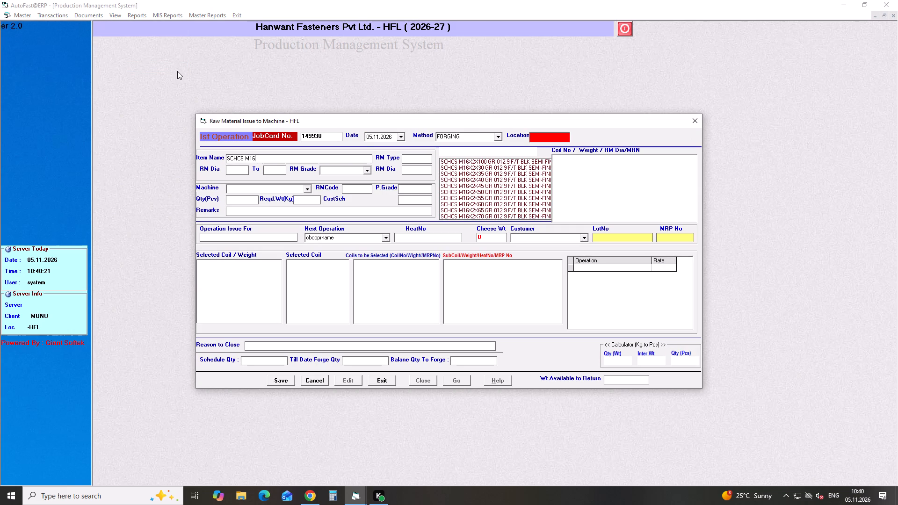
key(Down)
key(Down)
key(Down)
key(Return)
key(Return)
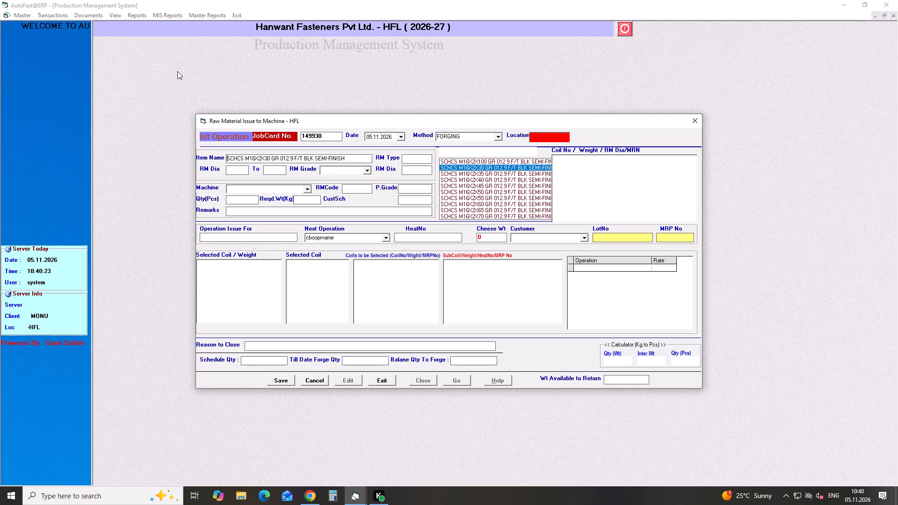
key(Return)
key(Down)
key(Return)
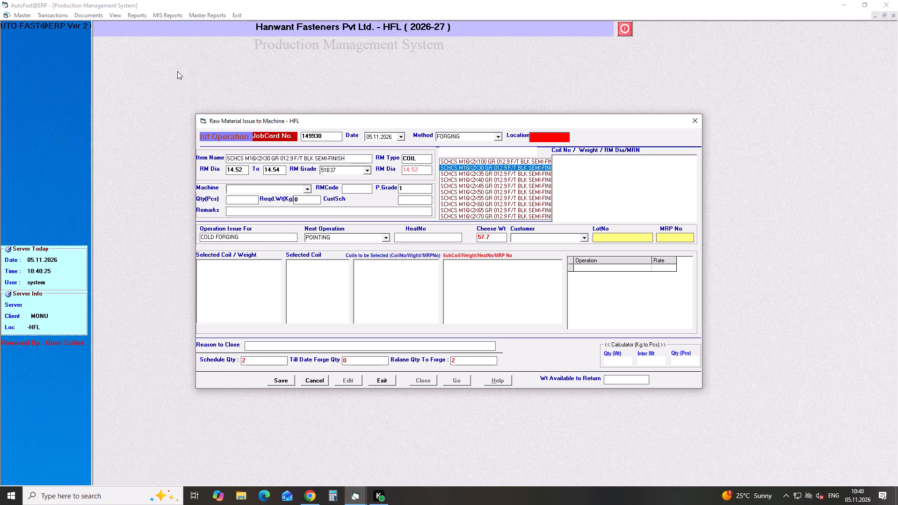
key(Return)
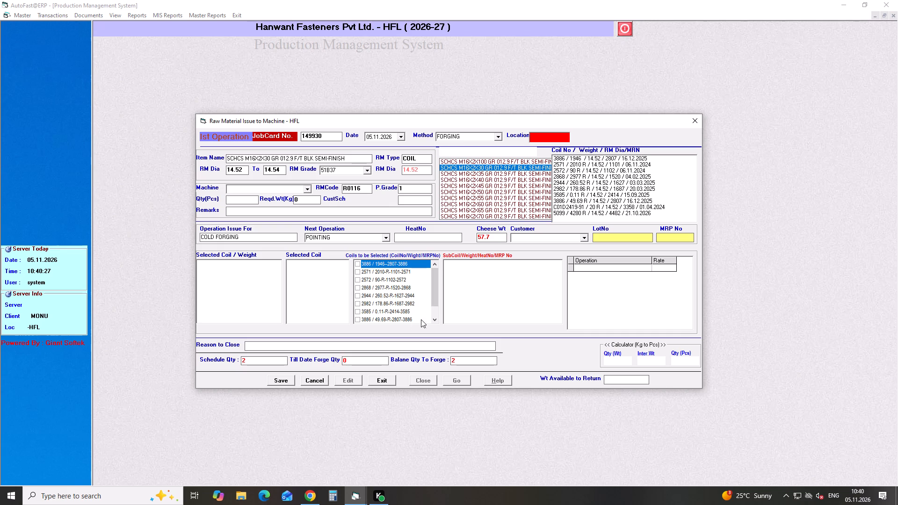
Examine the sub-coils and heat numbers of coil 5099, and close the raw material issue without saving.
click(435, 320)
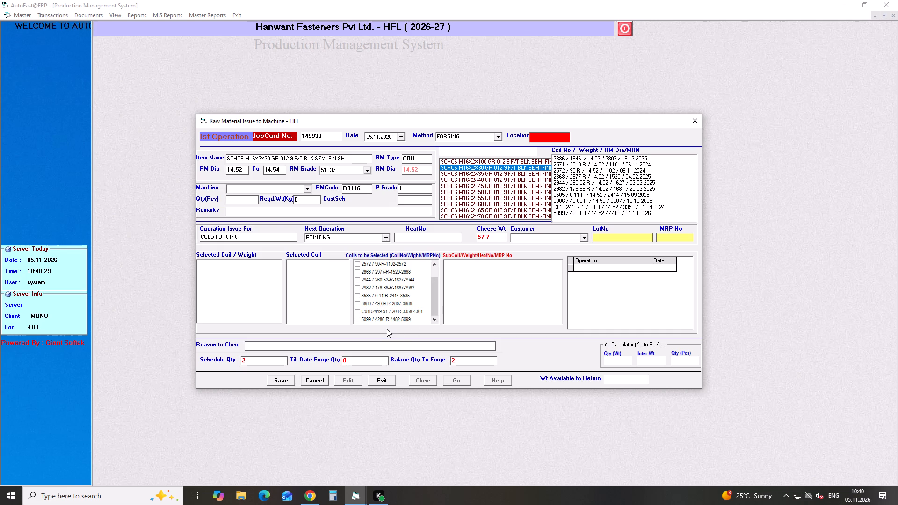
click(357, 321)
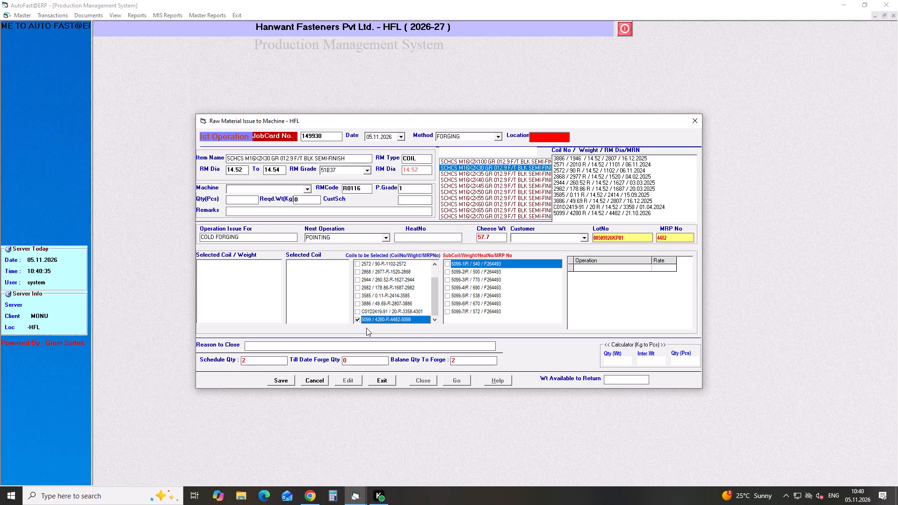
scroll(374, 317, up, 3)
scroll(374, 317, down, 3)
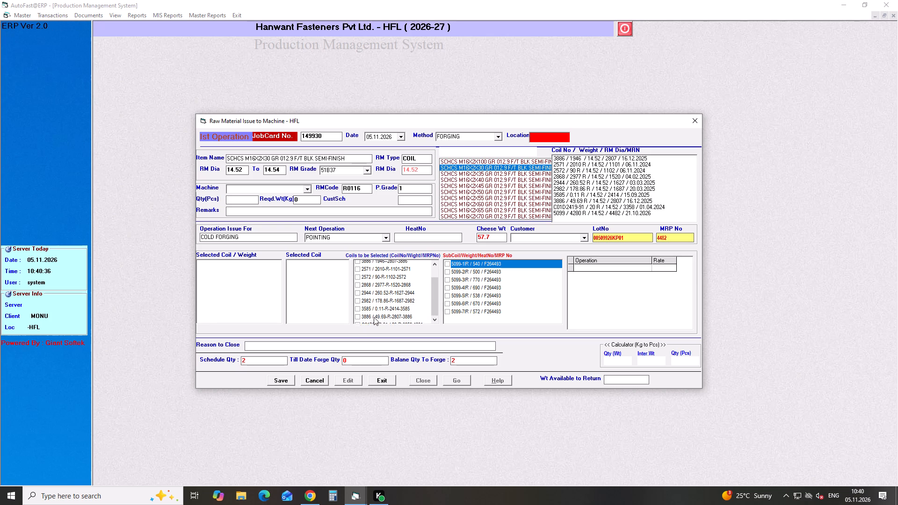
scroll(374, 317, down, 3)
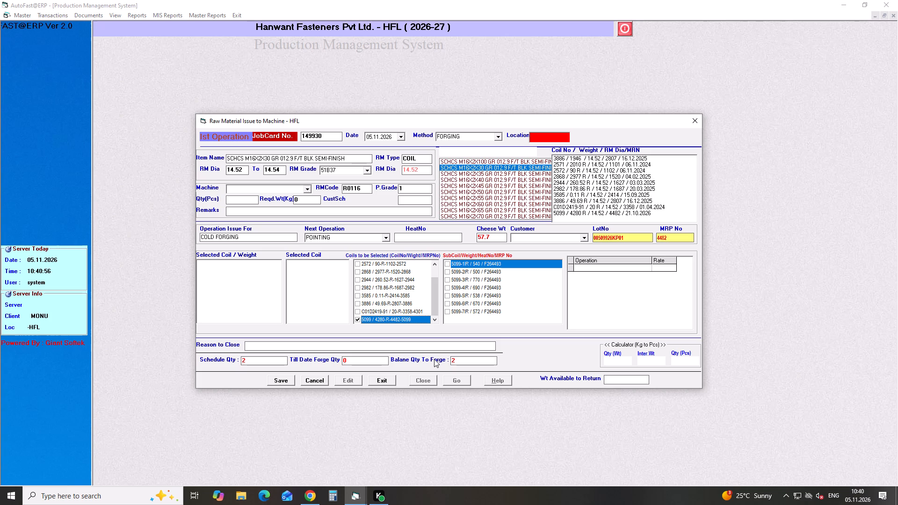
click(699, 125)
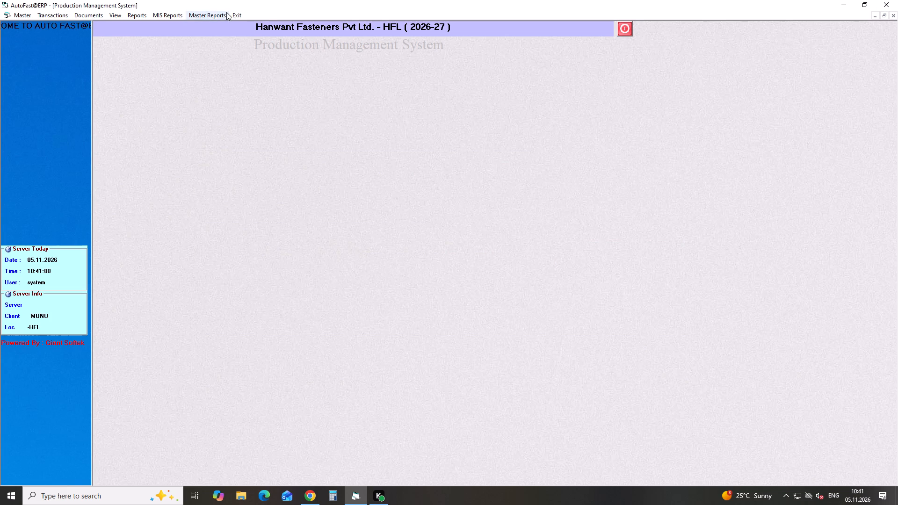
In the Job Work System module, look up job card 20264806 in a new RM return from vendor, and cancel the entry.
click(242, 12)
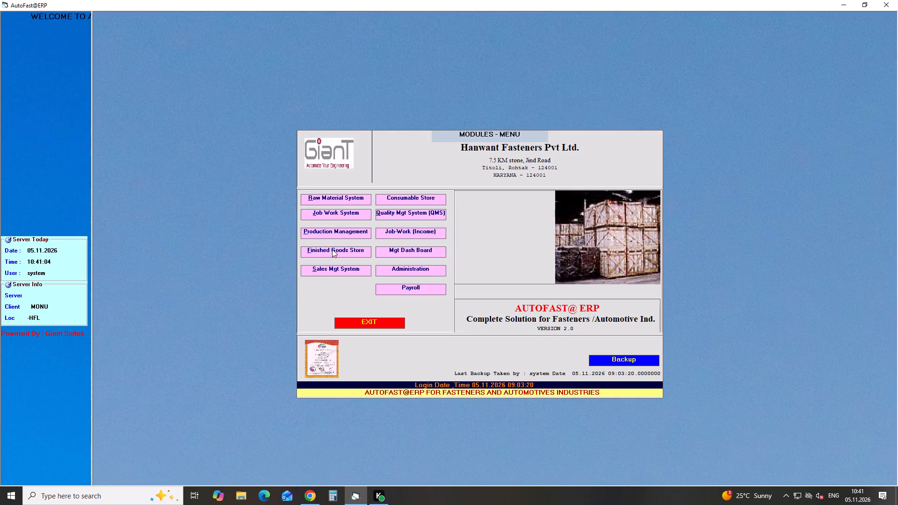
drag(332, 249, 200, 247)
click(323, 214)
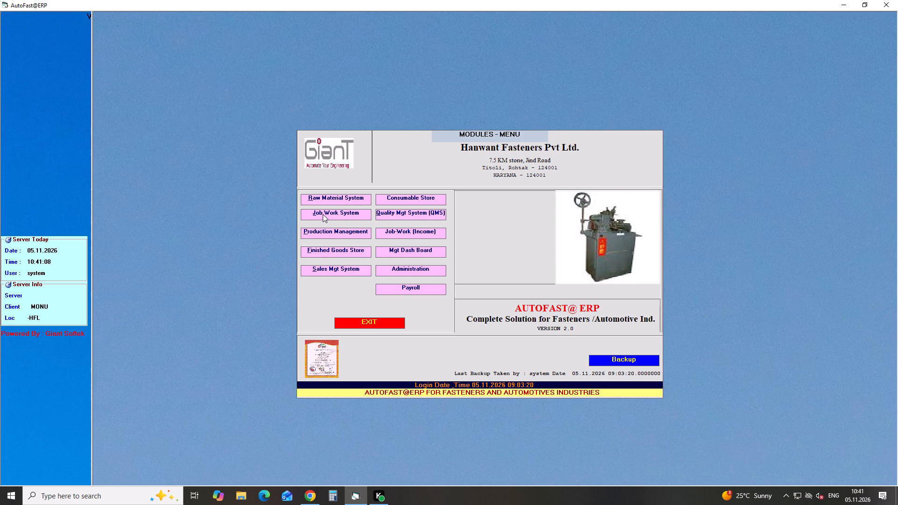
click(115, 16)
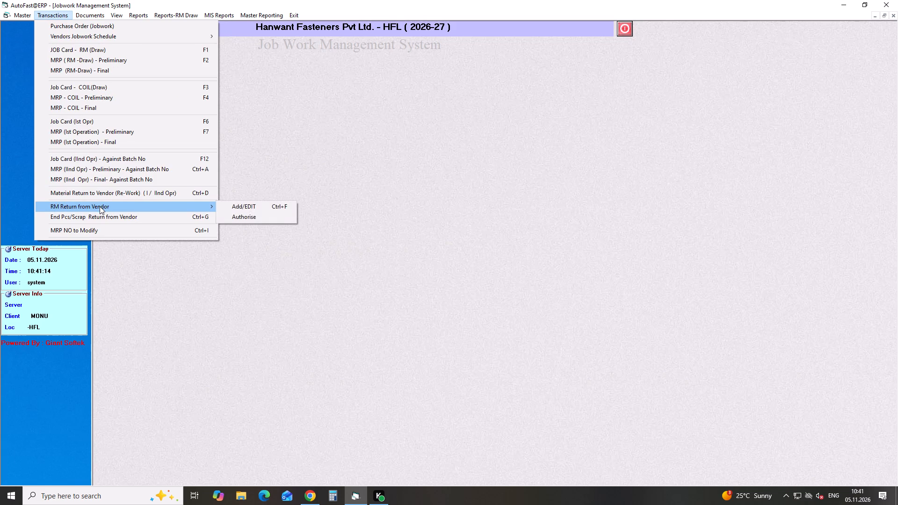
click(246, 209)
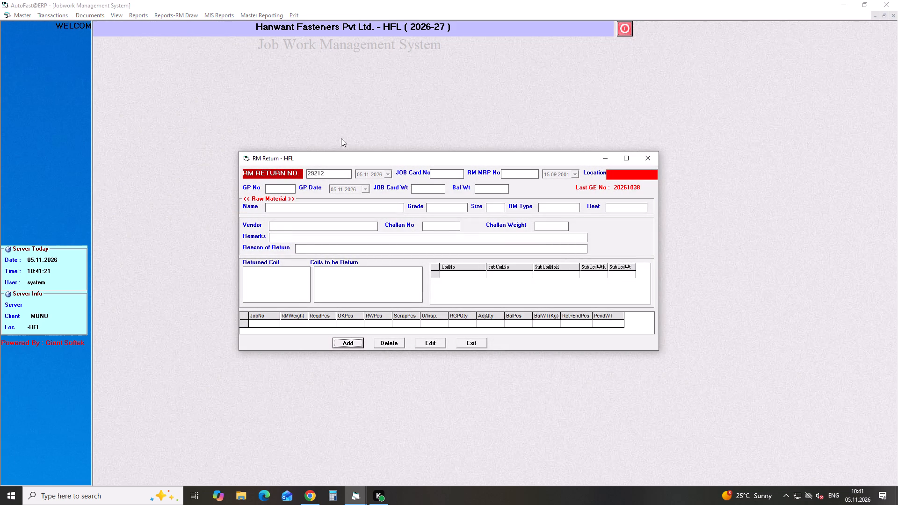
key(Return)
key(Return)
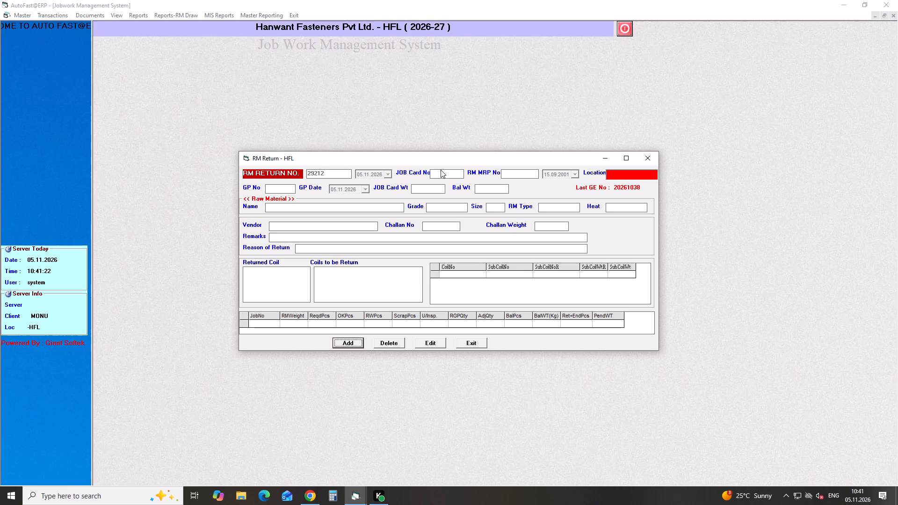
click(440, 174)
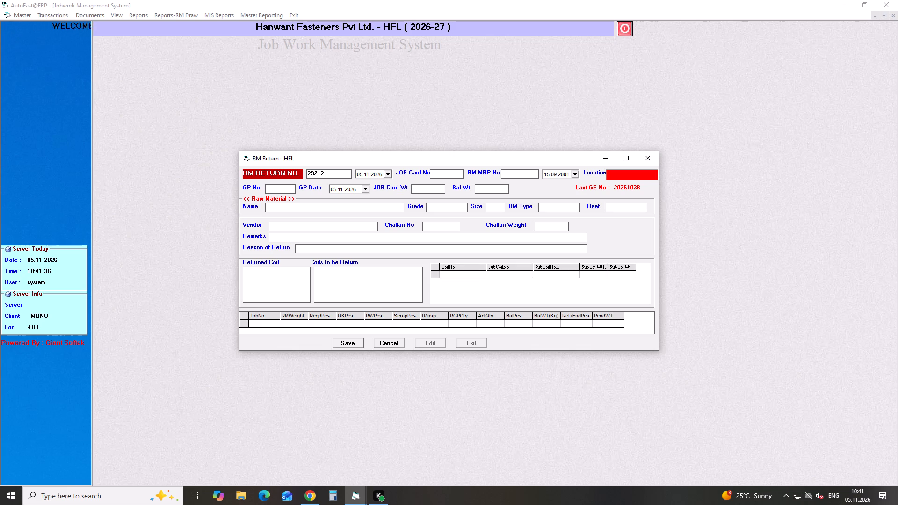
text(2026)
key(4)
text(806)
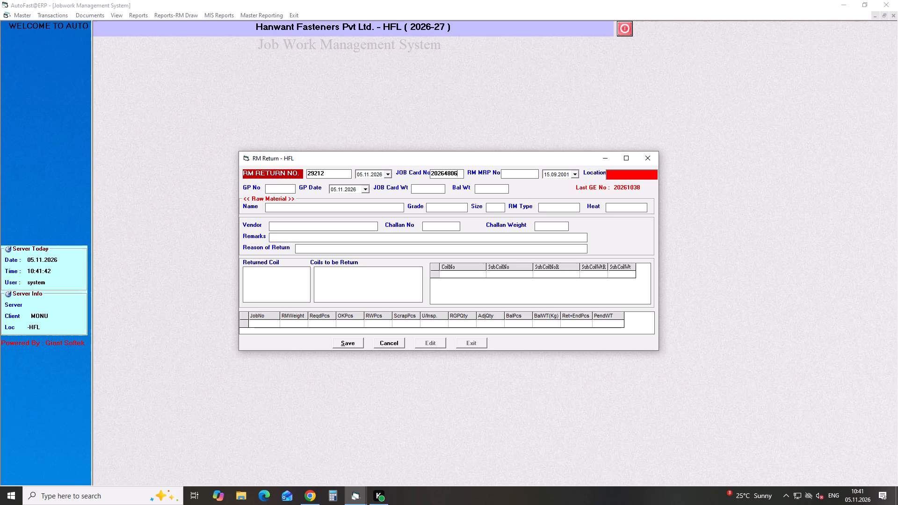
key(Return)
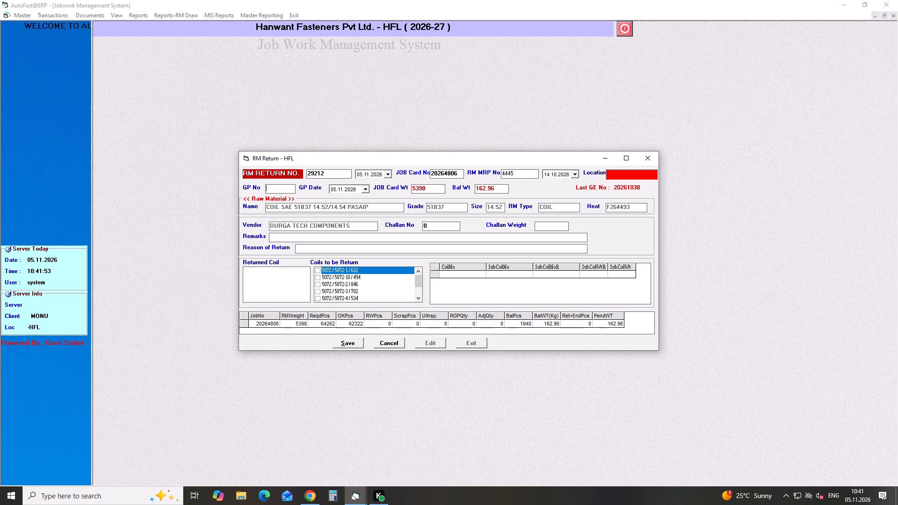
click(391, 344)
key(Return)
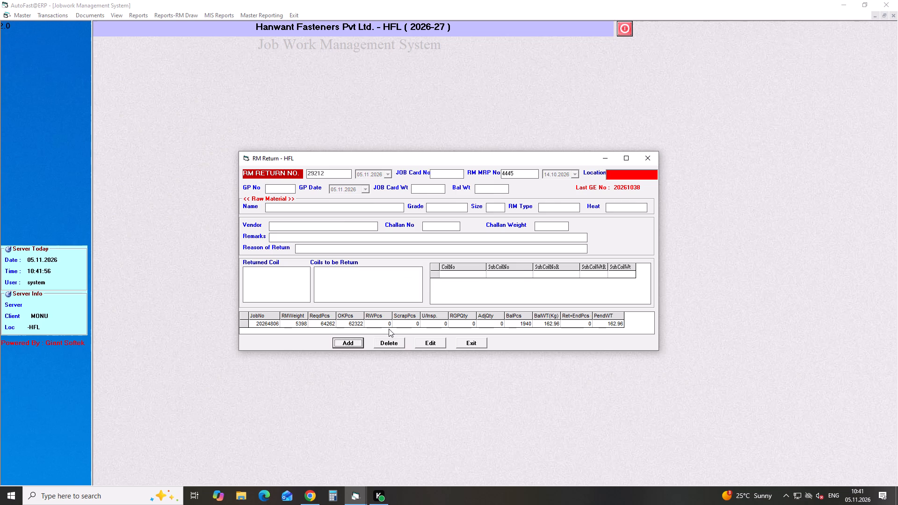
Look up job card 20264678 in a new RM return, and close the ERP application without saving.
key(Return)
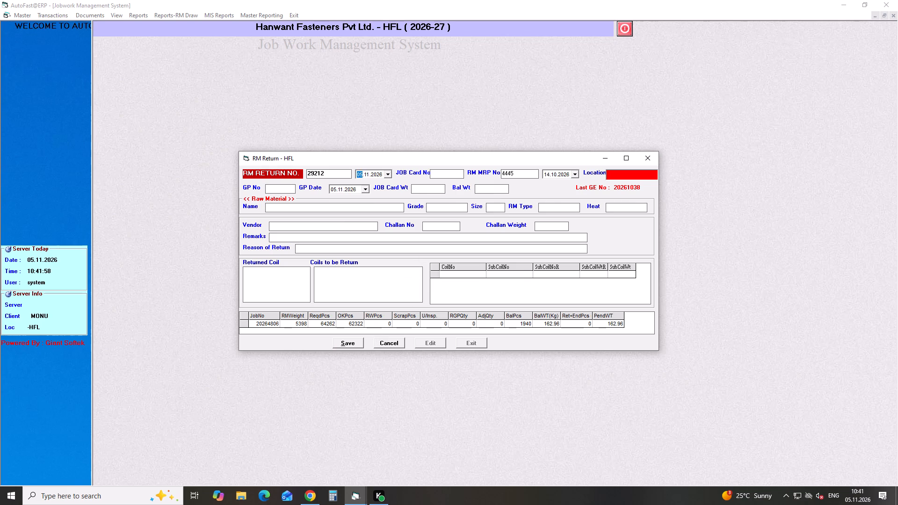
key(Return)
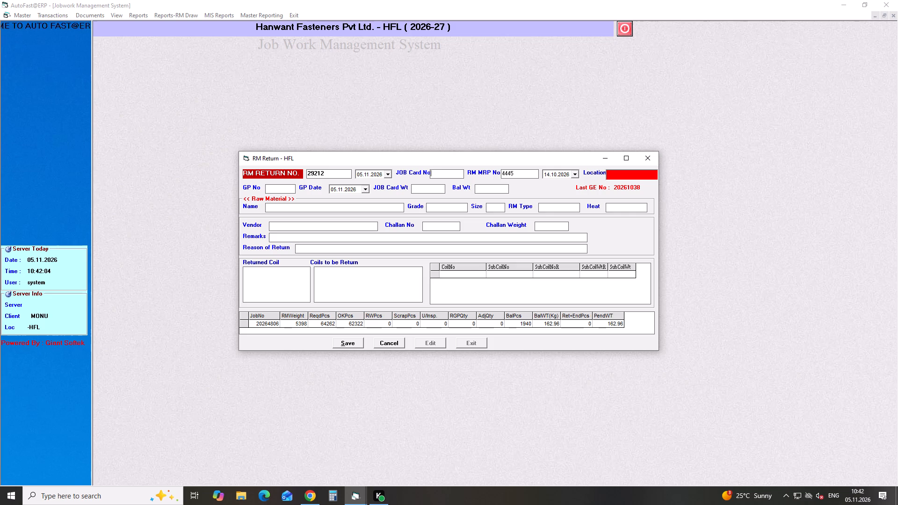
text(4678)
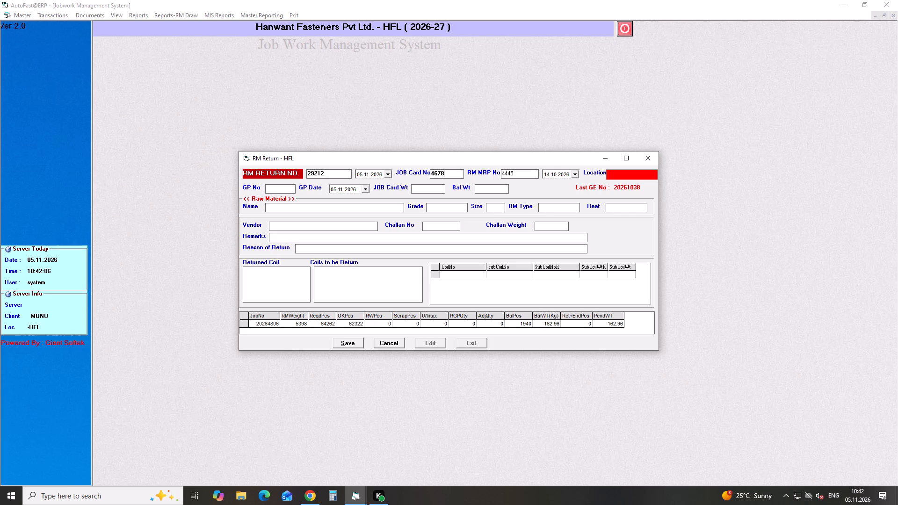
click(433, 175)
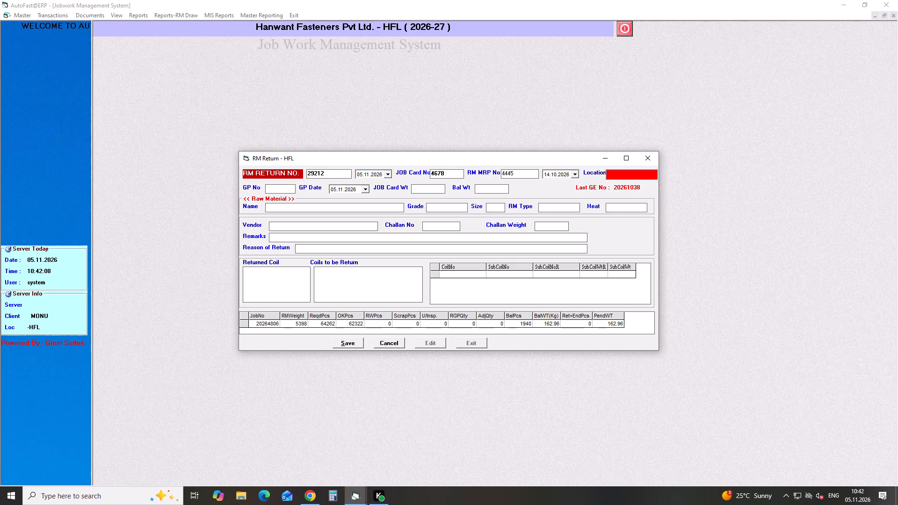
key(Left)
text(2026)
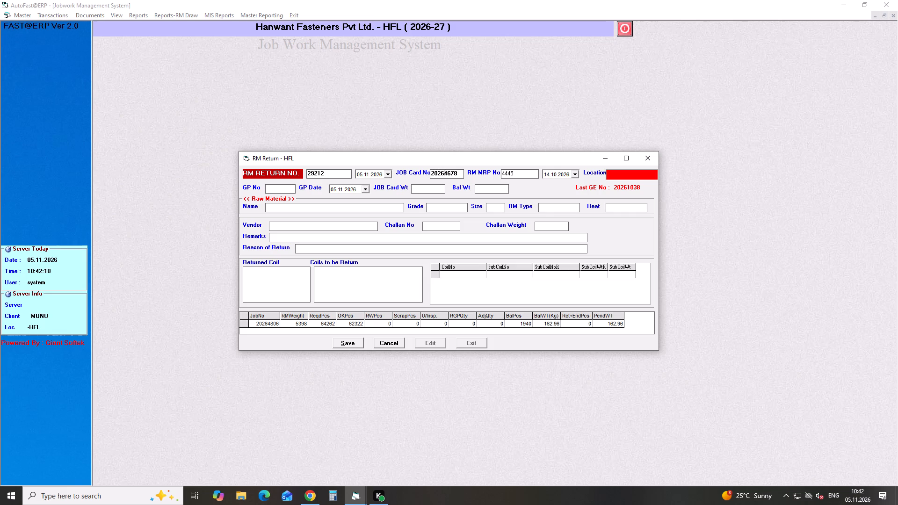
key(Return)
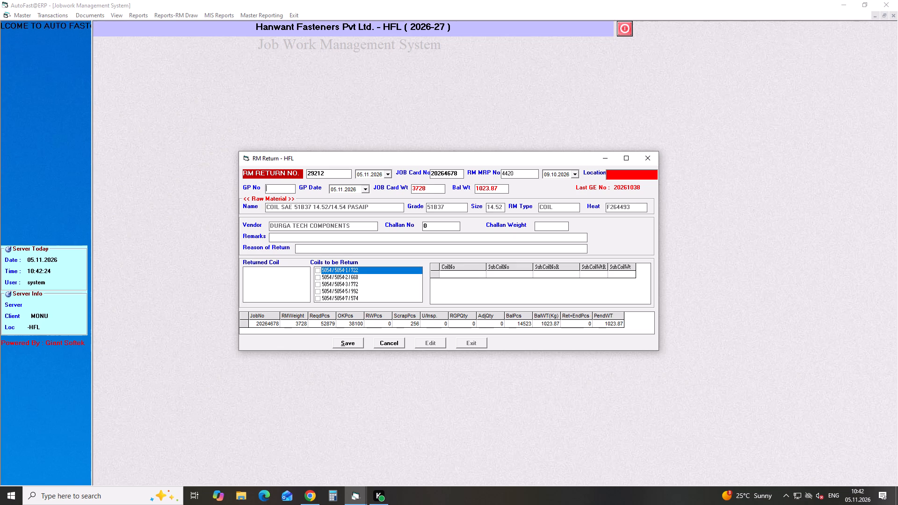
click(888, 5)
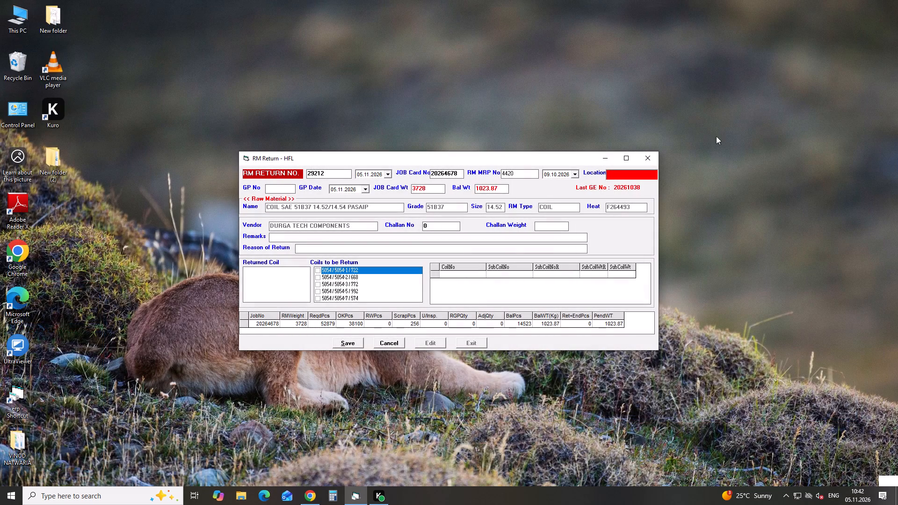
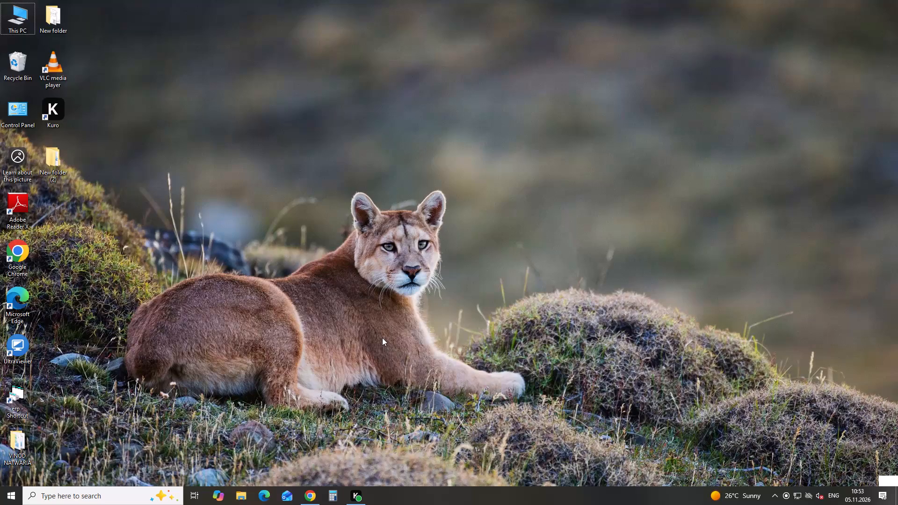
Start the ERP application again using its desktop shortcut.
key(Return)
click(230, 390)
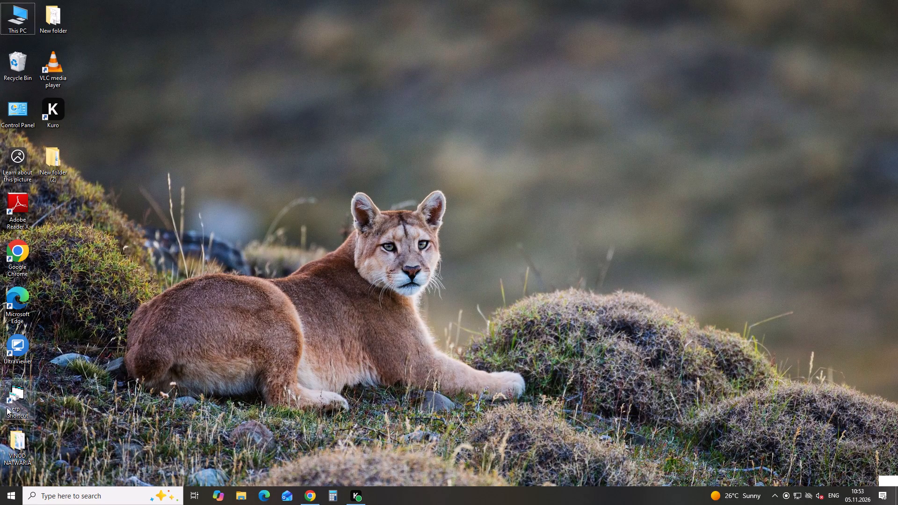
double_click(7, 407)
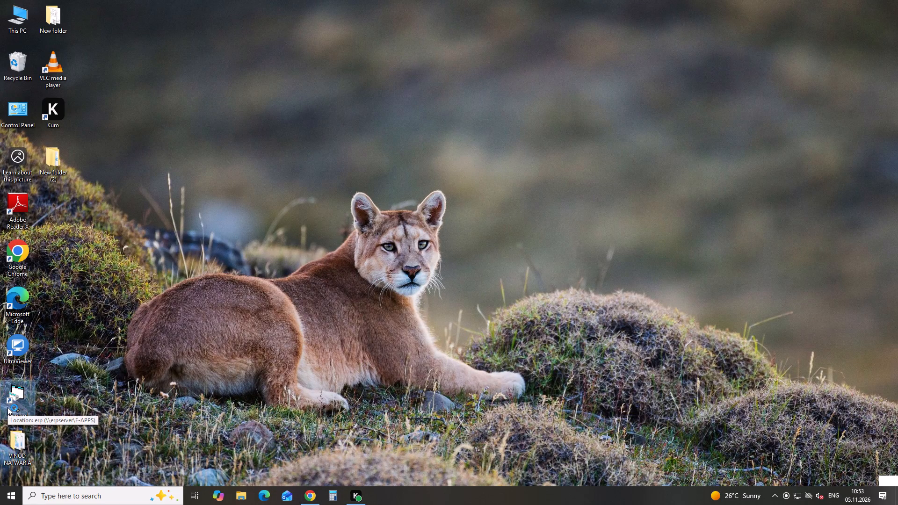
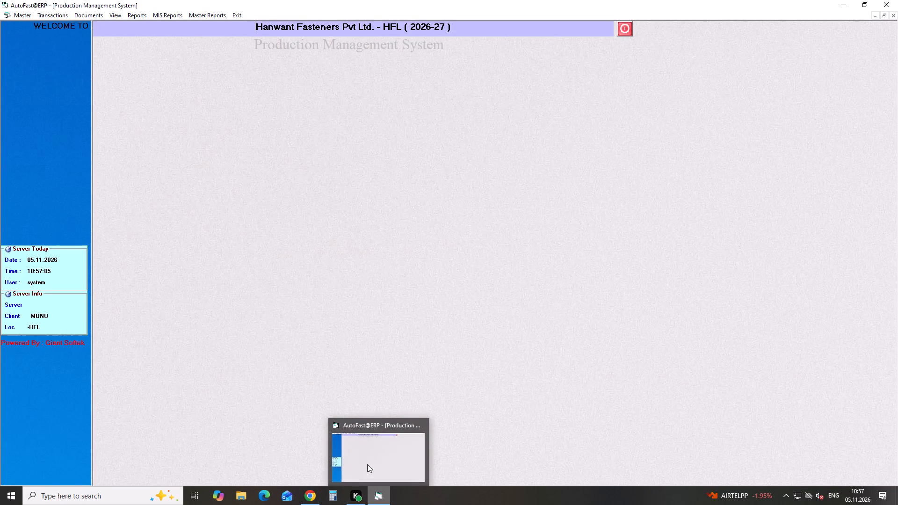
Leave the Production Management module and open the Job Work System module.
click(367, 463)
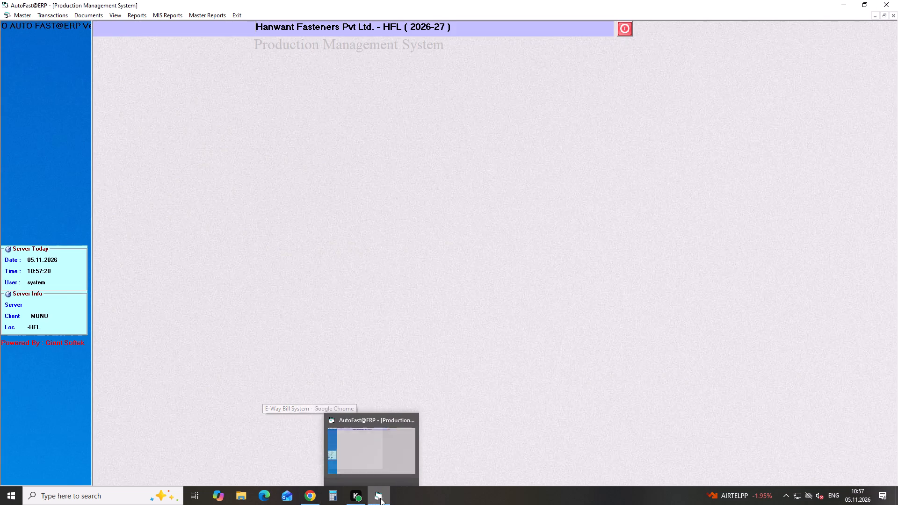
click(314, 332)
click(237, 20)
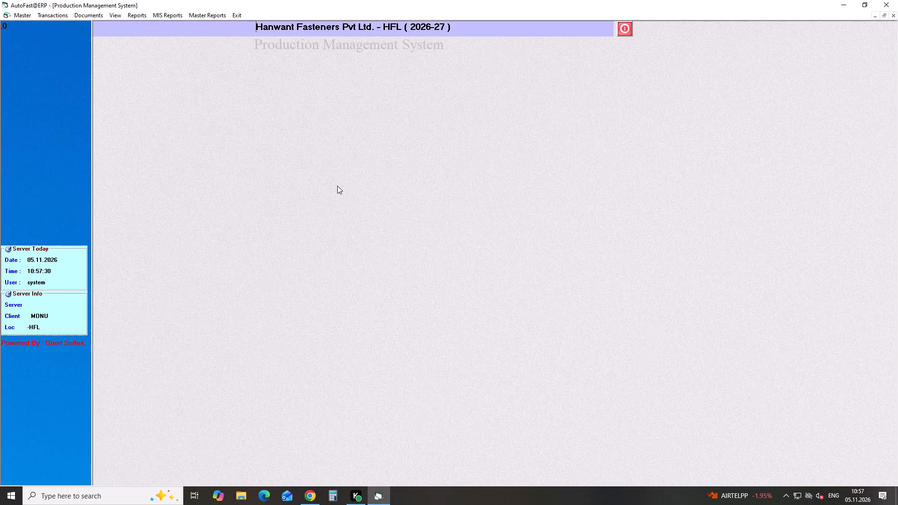
click(239, 14)
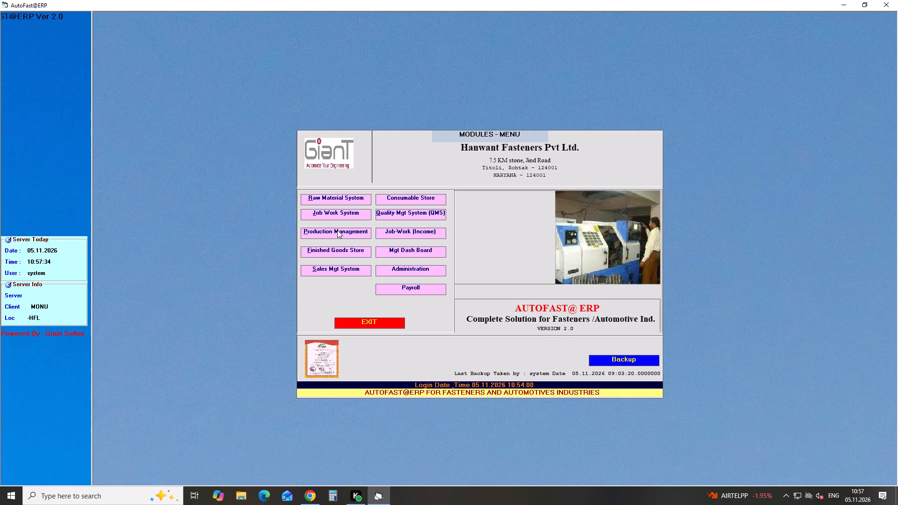
click(338, 213)
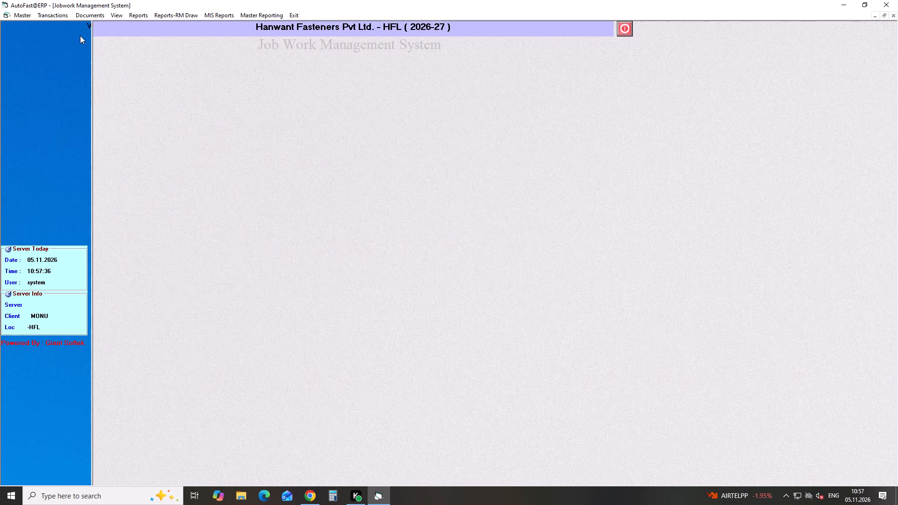
Start a new RM Return from Vendor entry and begin its job card number with 2026.
click(88, 13)
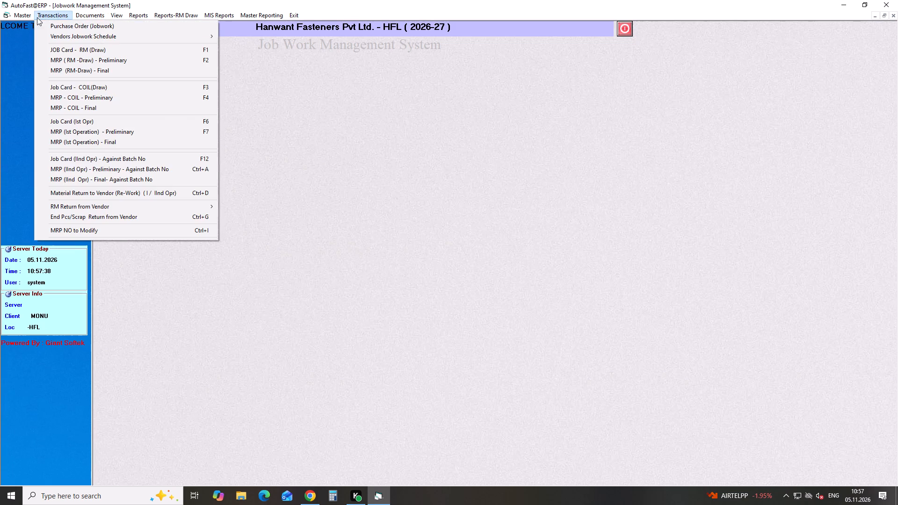
click(71, 207)
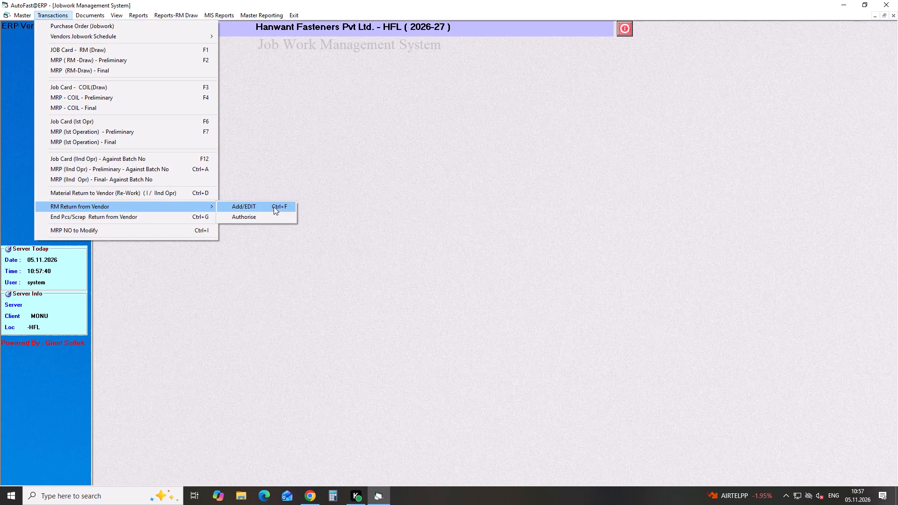
click(275, 206)
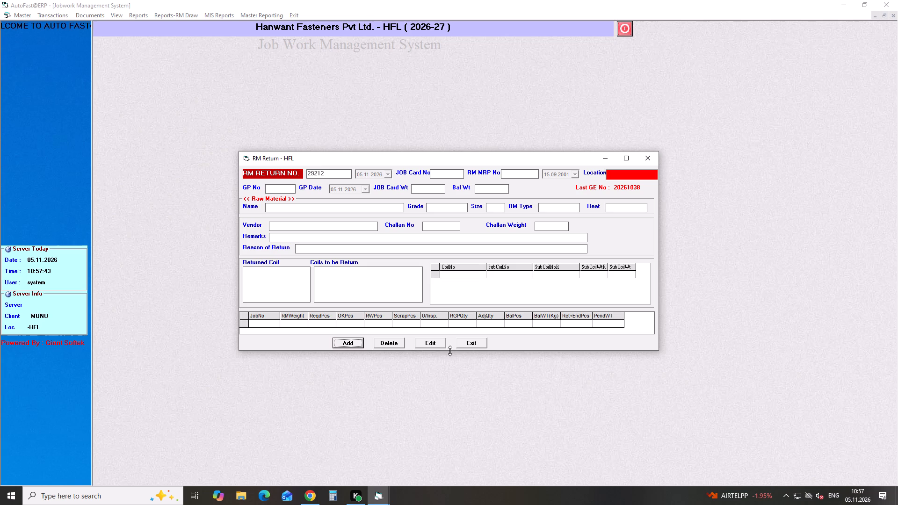
key(Return)
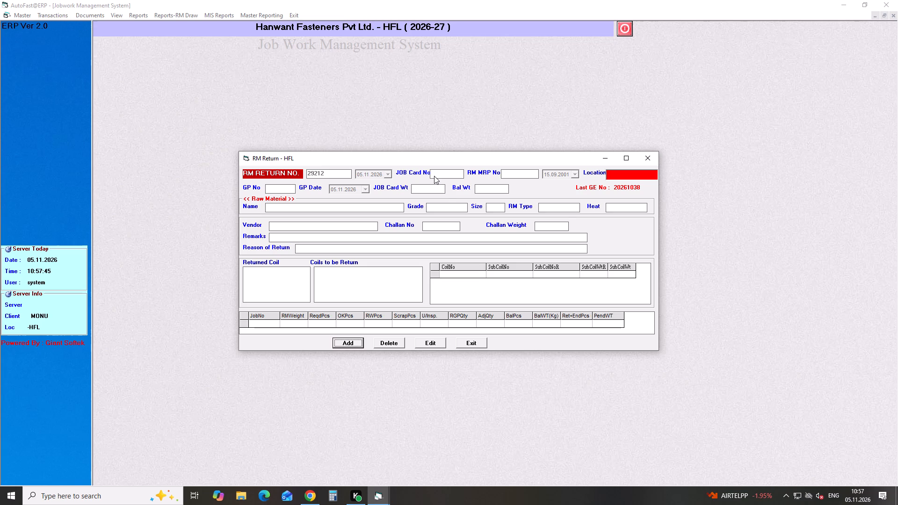
key(Return)
key(Return)
text(2026)
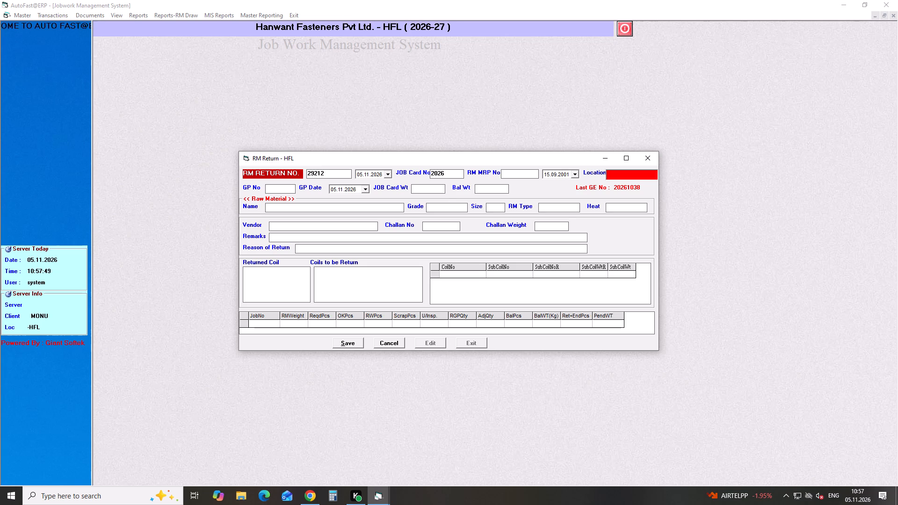
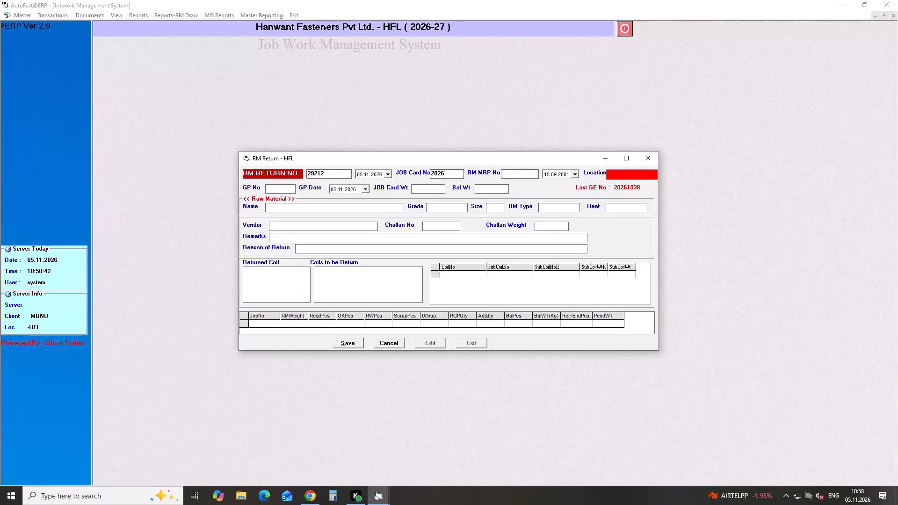
Complete the job card number as 20264806 and load its details into the RM Return entry.
text(4806)
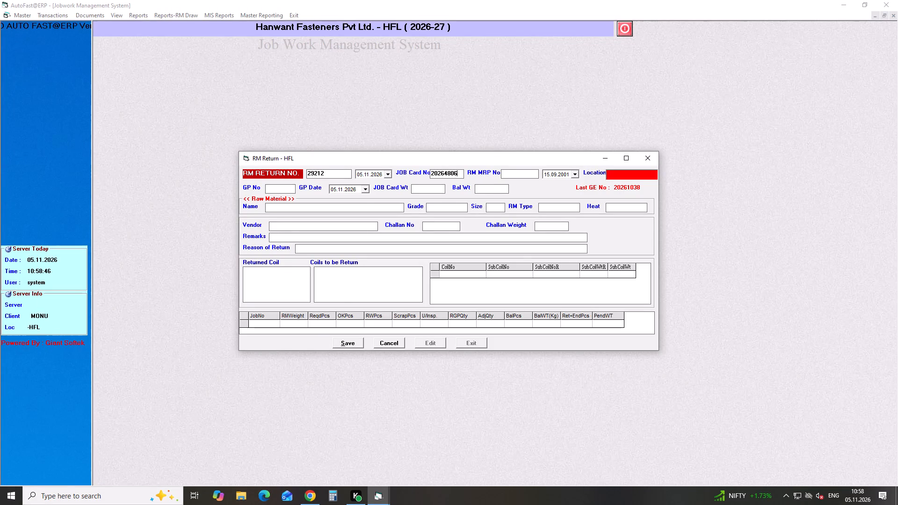
key(Return)
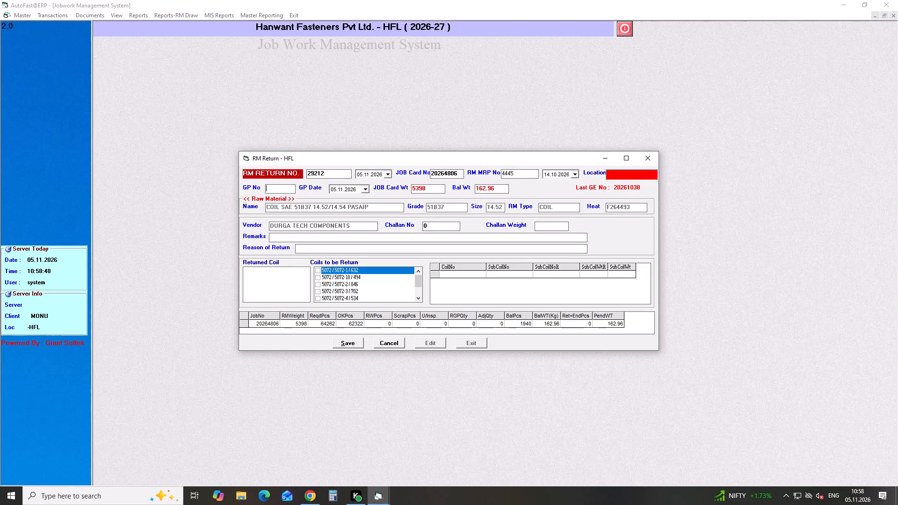
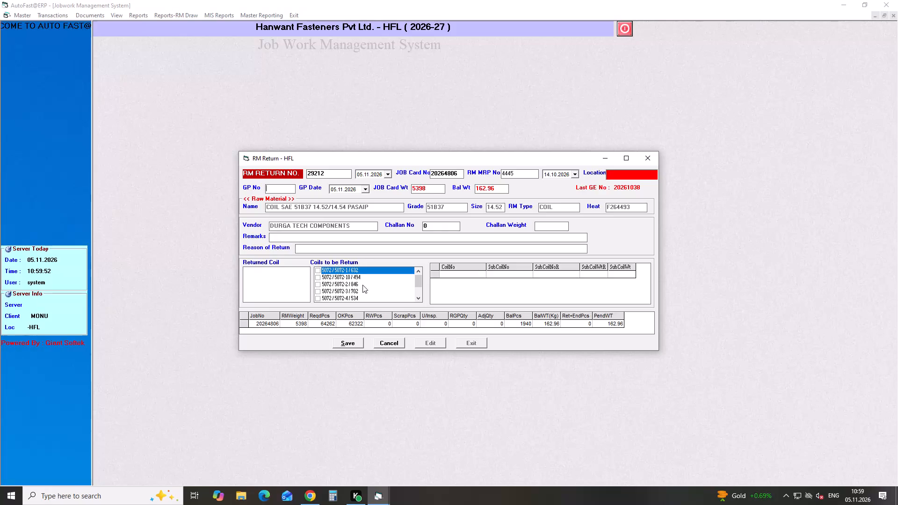
Discard the RM Return entry for job card 20264806 and start a new one with job card 20264678's details loaded.
click(386, 345)
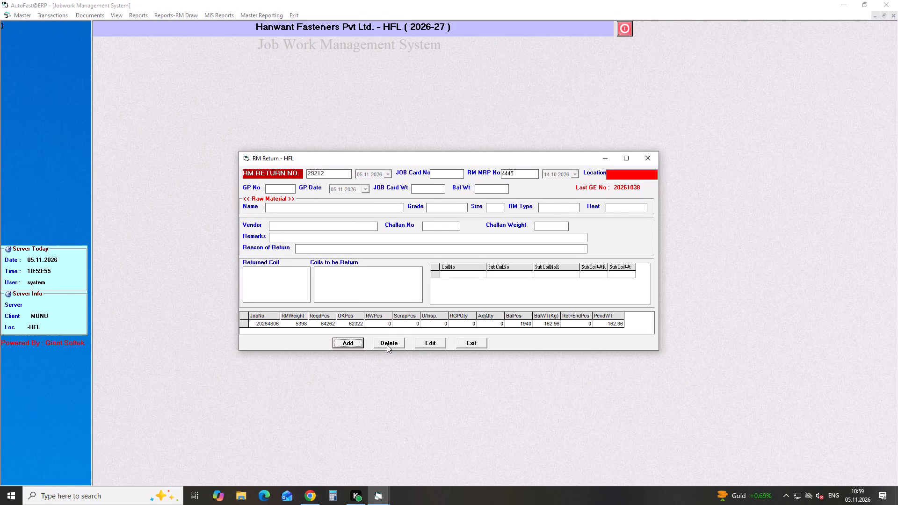
key(Return)
key(Return)
key(Return)
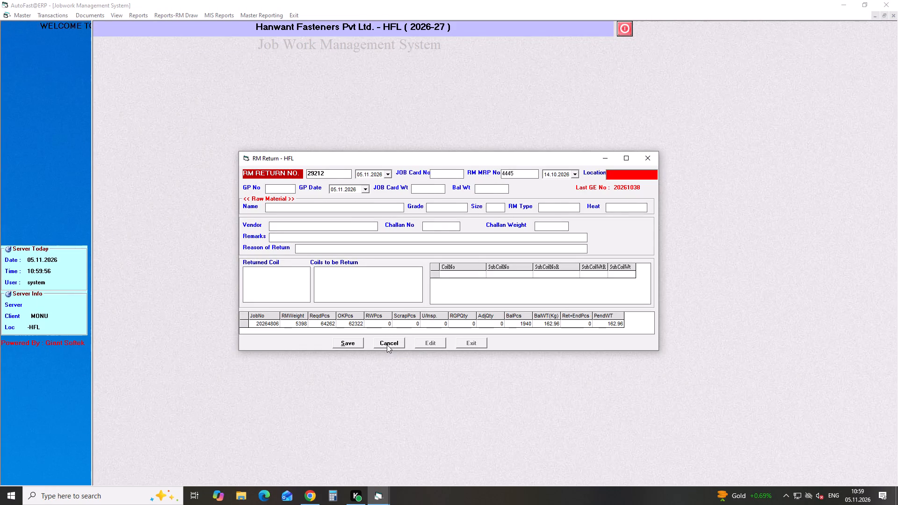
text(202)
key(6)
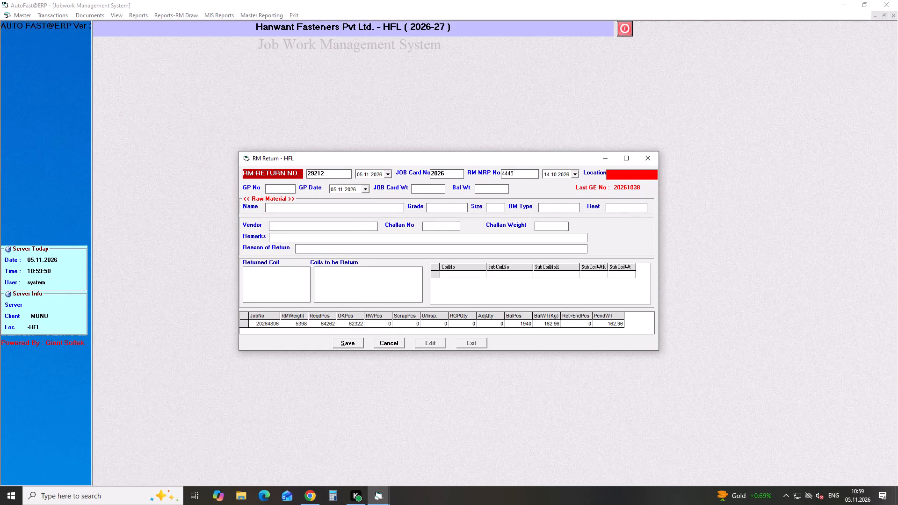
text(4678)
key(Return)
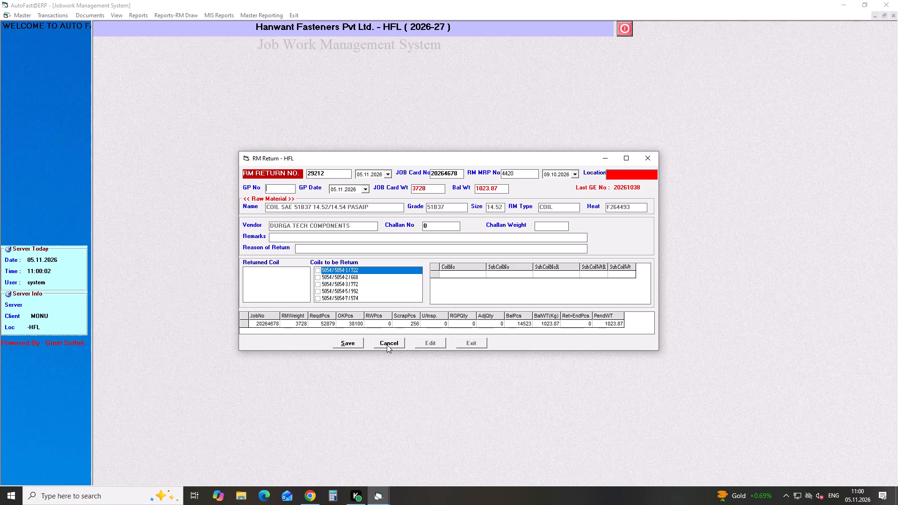
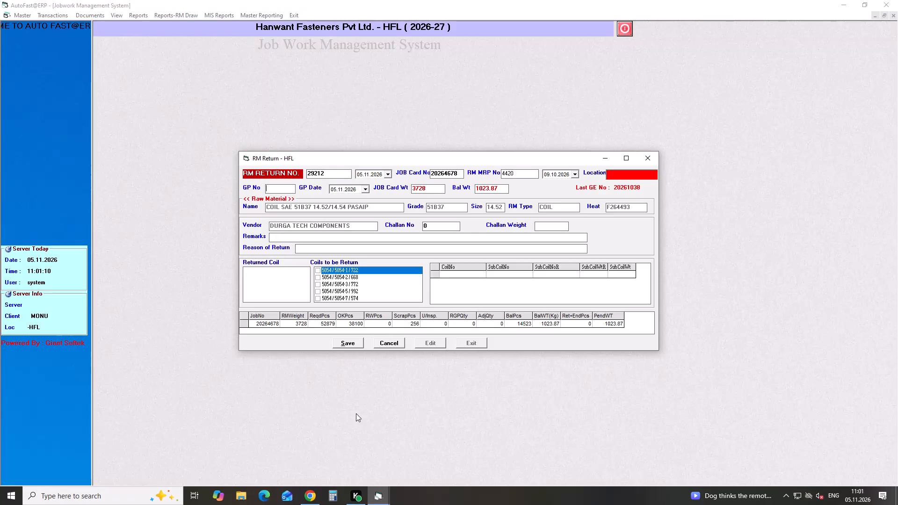
Switch to Calculator and add the weights of coils 5054-2 and 5054-7, 668 + 574.
click(334, 500)
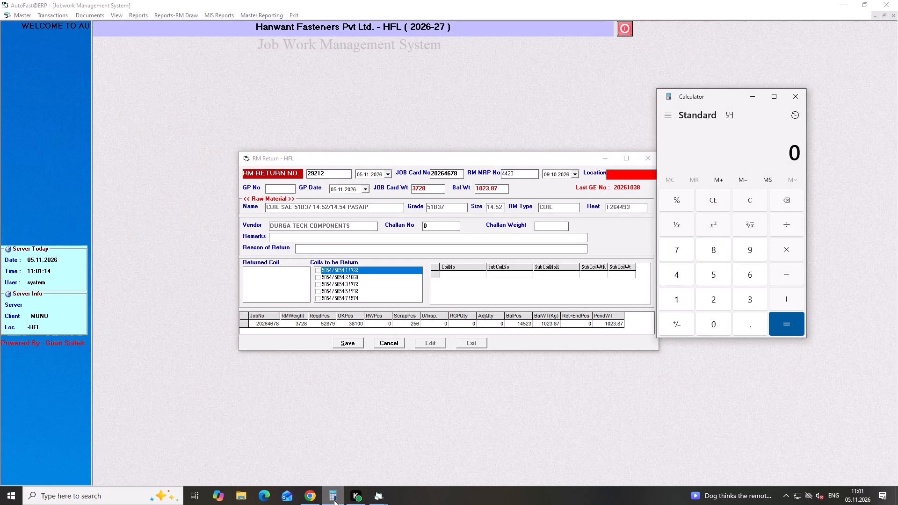
text(668)
key(plus)
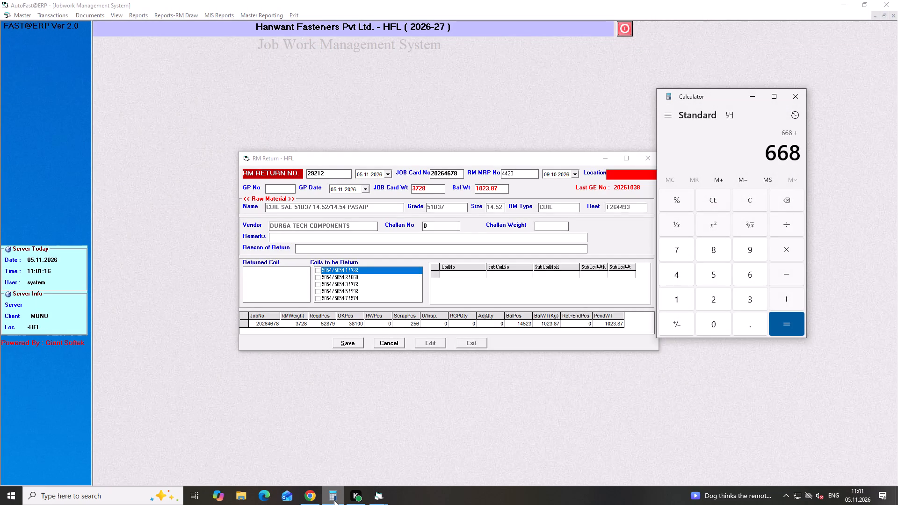
text(574)
key(Return)
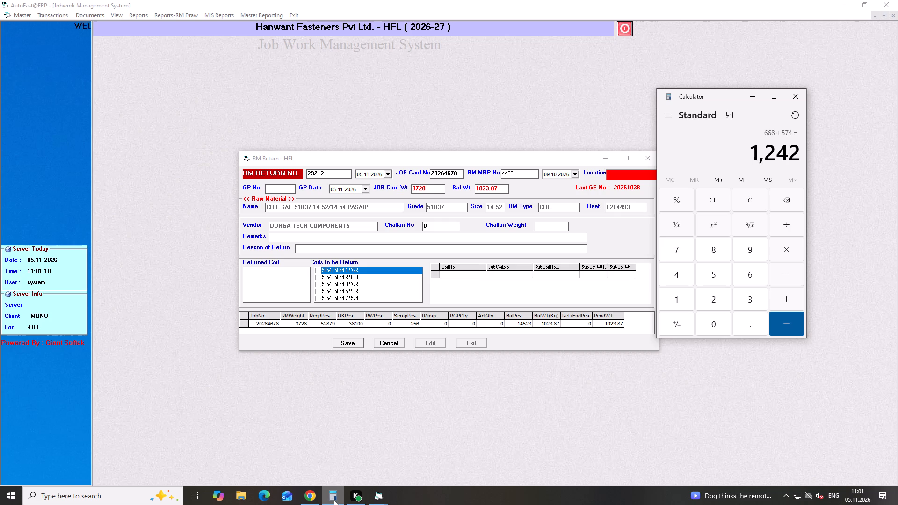
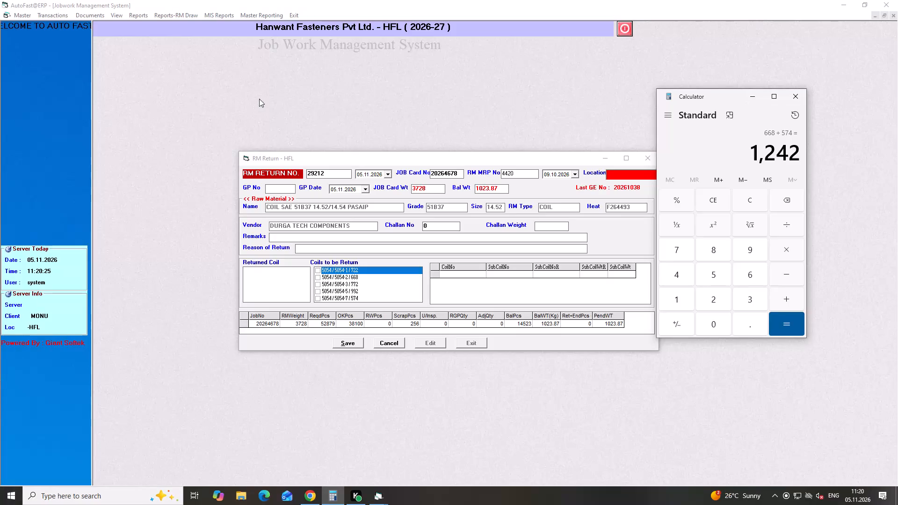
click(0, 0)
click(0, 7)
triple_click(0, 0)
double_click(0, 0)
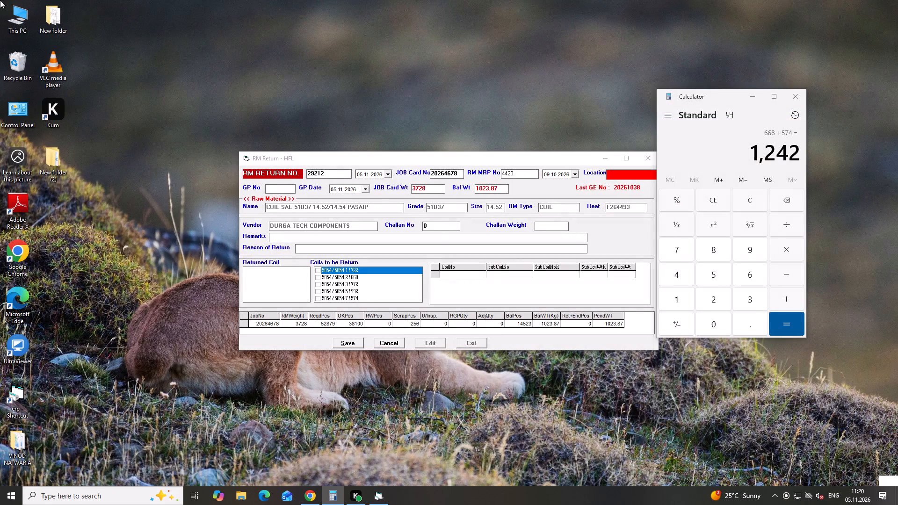
Minimize Calculator to return to the RM Return form for job card 20264678.
click(754, 93)
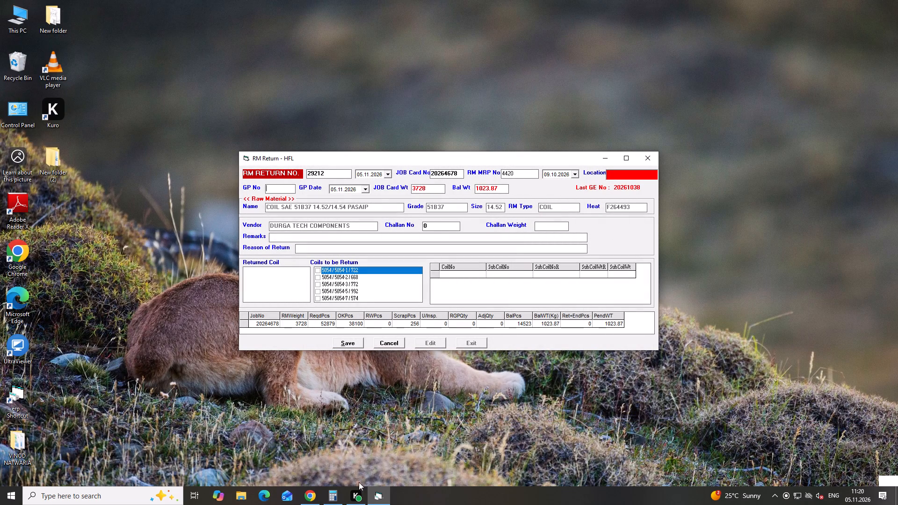